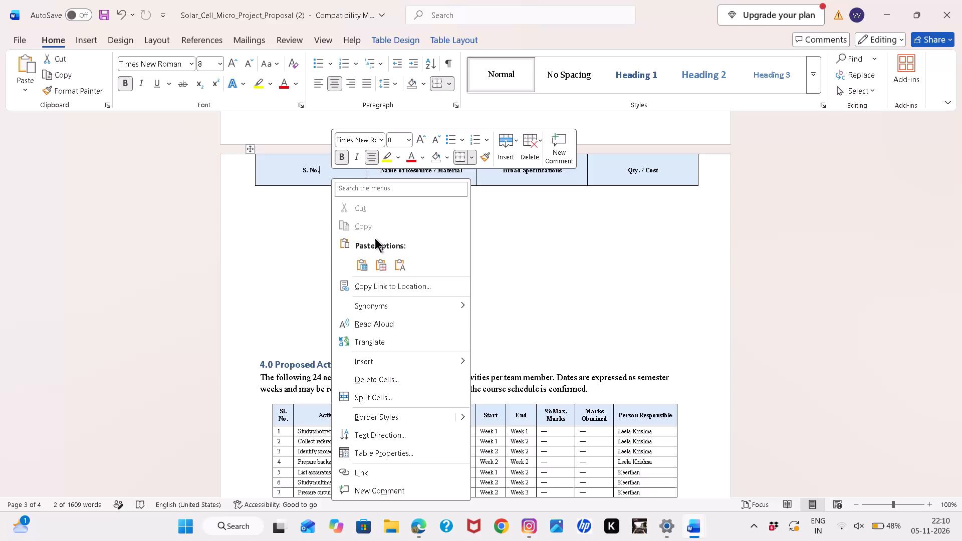
# Copy the "S. No." label from the first cell of the detached header row above section 4.0 Proposed Action Plan.
pyautogui.moveTo(374, 230); pyautogui.dragTo(273, 193)
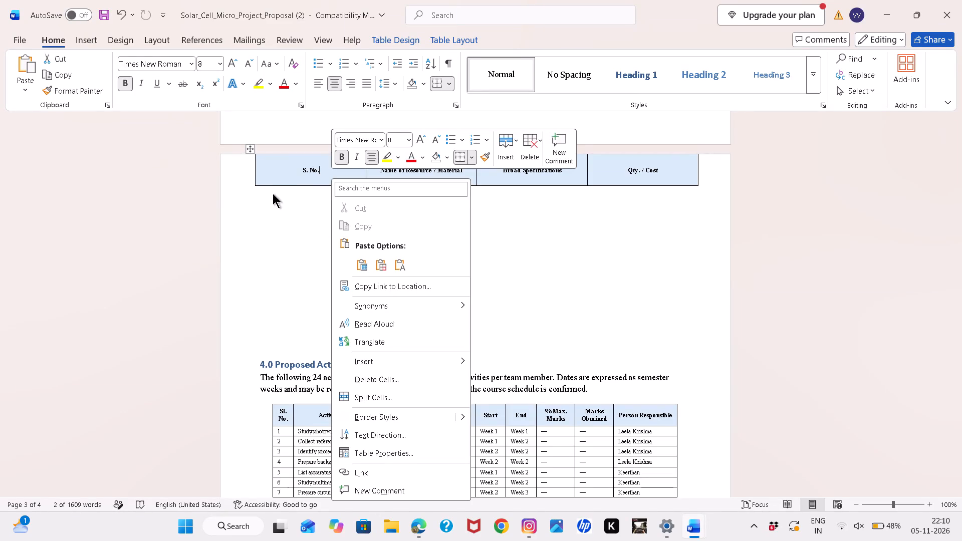
pyautogui.moveTo(273, 193); pyautogui.dragTo(281, 163)
pyautogui.moveTo(281, 163); pyautogui.dragTo(346, 167)
pyautogui.moveTo(346, 167); pyautogui.dragTo(274, 164)
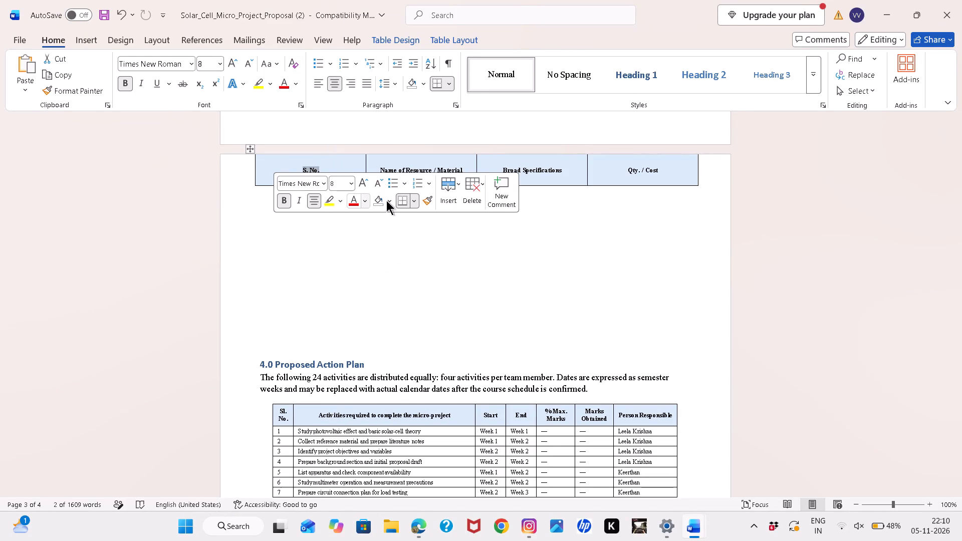
pyautogui.rightClick(331, 164)
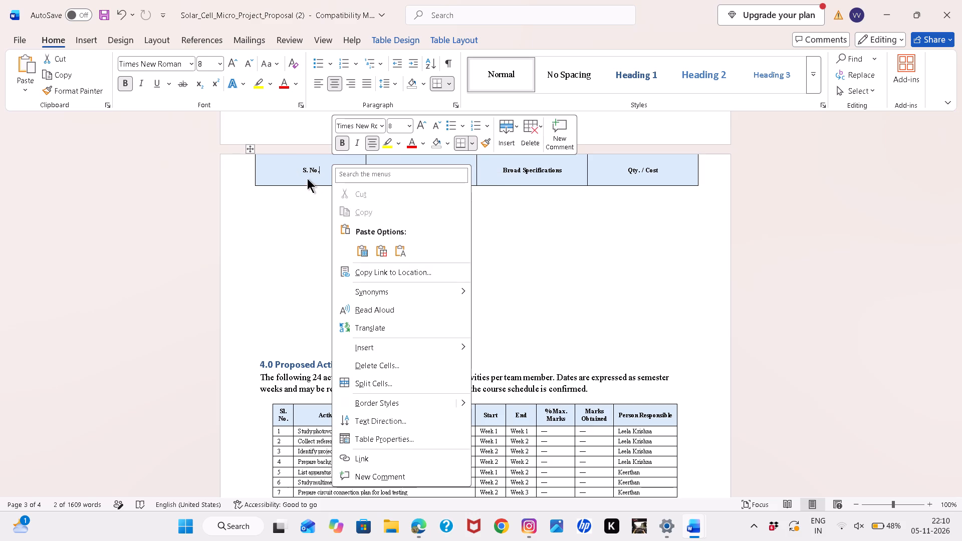
pyautogui.moveTo(299, 170); pyautogui.dragTo(320, 172)
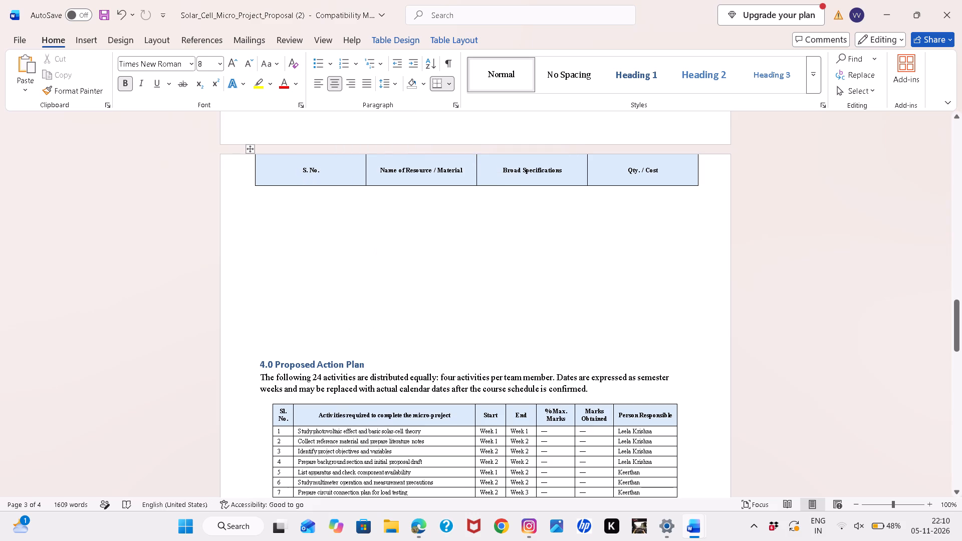
pyautogui.moveTo(320, 172); pyautogui.dragTo(322, 172)
pyautogui.click(322, 172)
pyautogui.moveTo(322, 172); pyautogui.dragTo(297, 166)
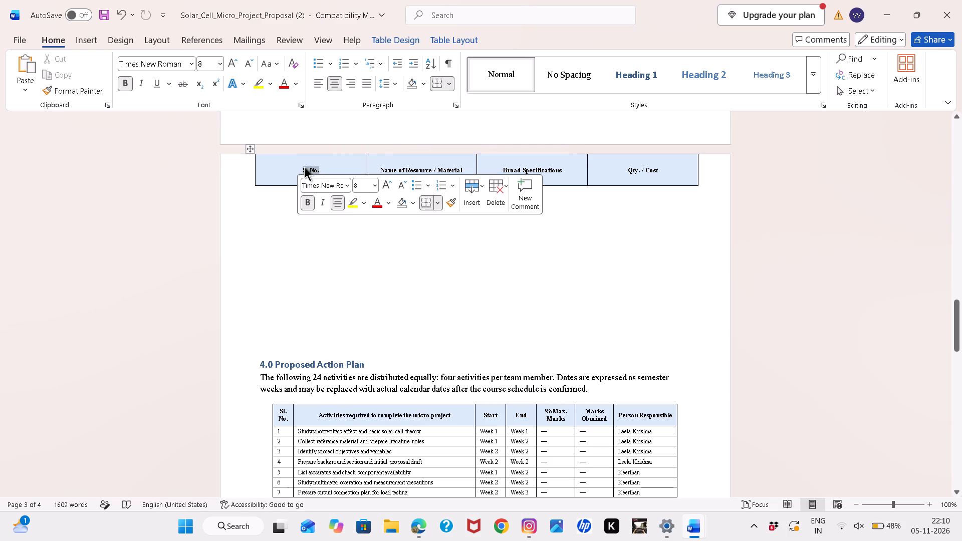
pyautogui.rightClick(306, 166)
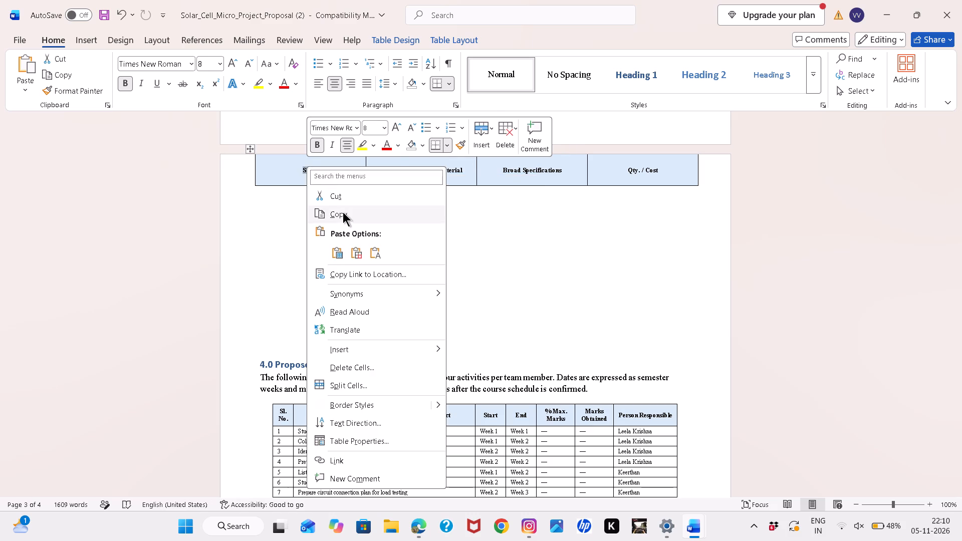
pyautogui.click(343, 212)
# Paste the copied "S. No." label with its source formatting after the 1 in the first cell of the resources table.
pyautogui.scroll(-4, 354, 242)
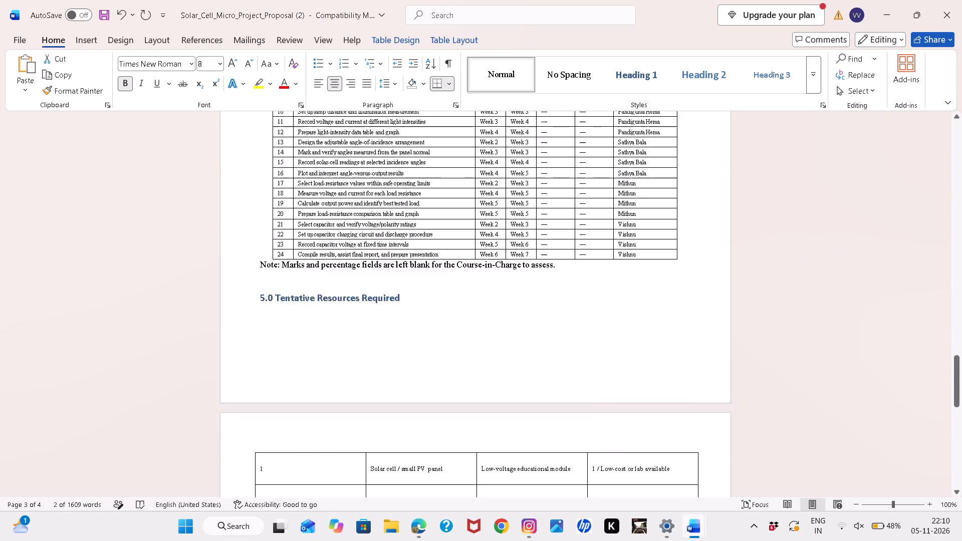
pyautogui.scroll(-1, 354, 242)
pyautogui.scroll(2, 350, 329)
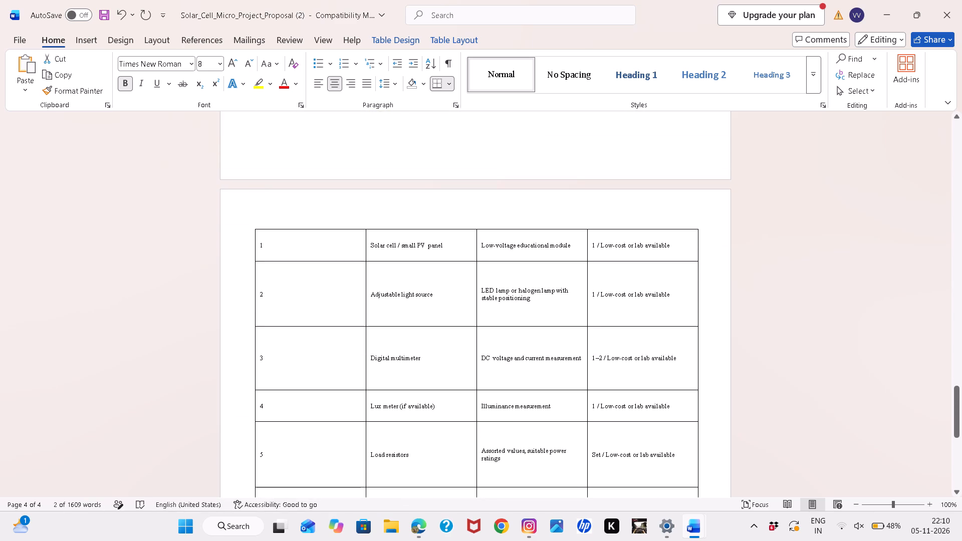
pyautogui.rightClick(325, 251)
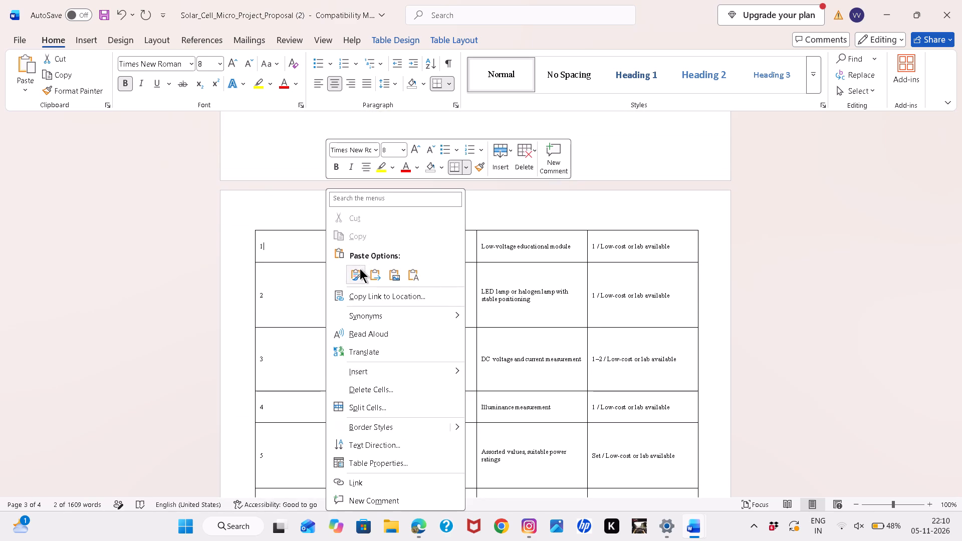
pyautogui.click(356, 273)
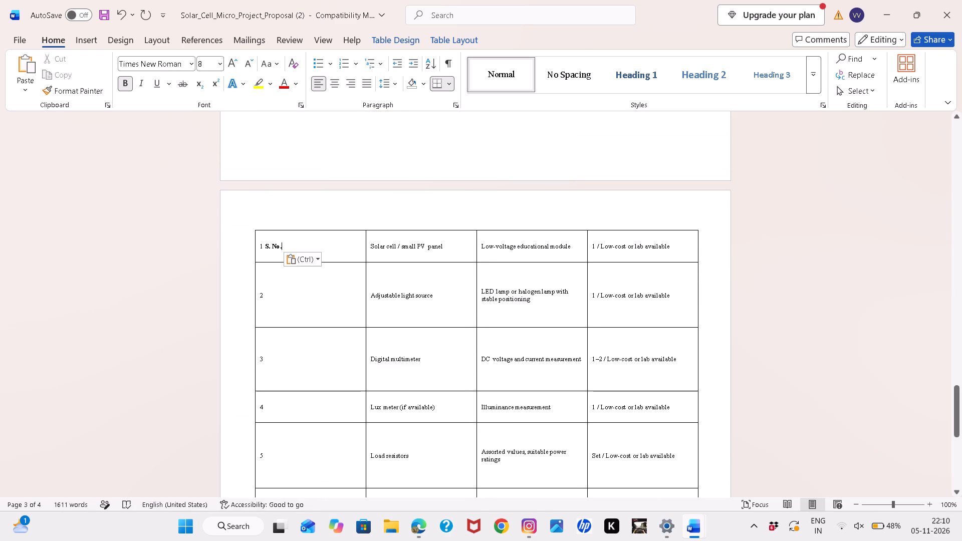
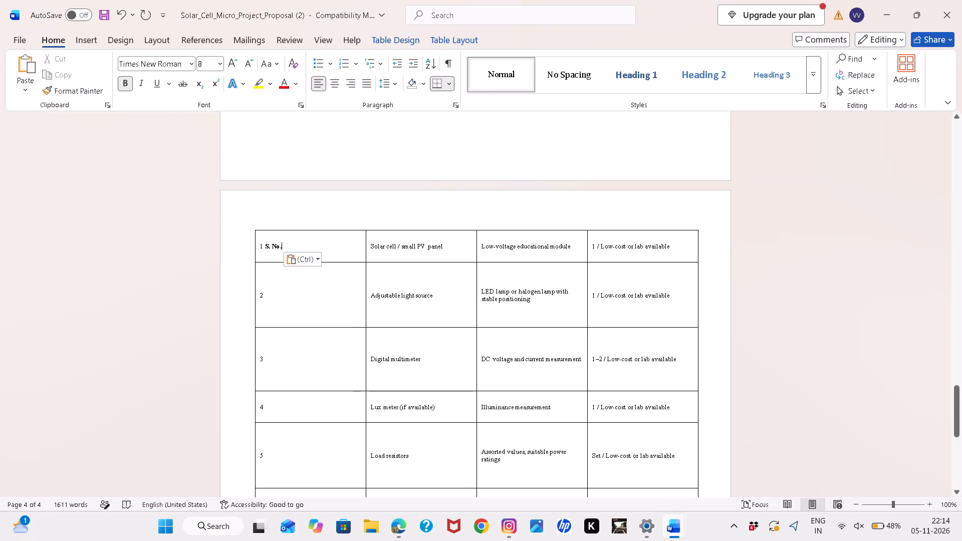
# Insert two blank rows above row 1 of the resources table.
pyautogui.click(251, 231)
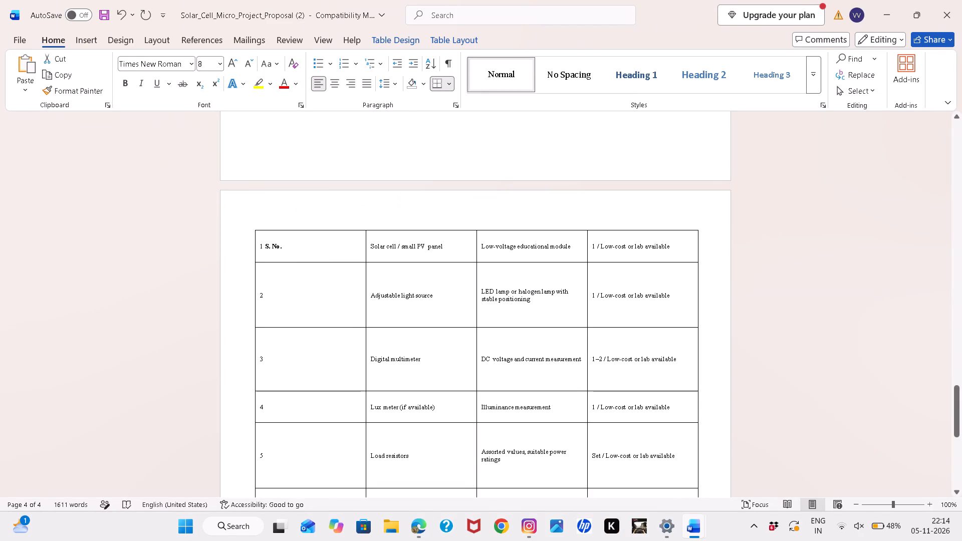
pyautogui.click(261, 232)
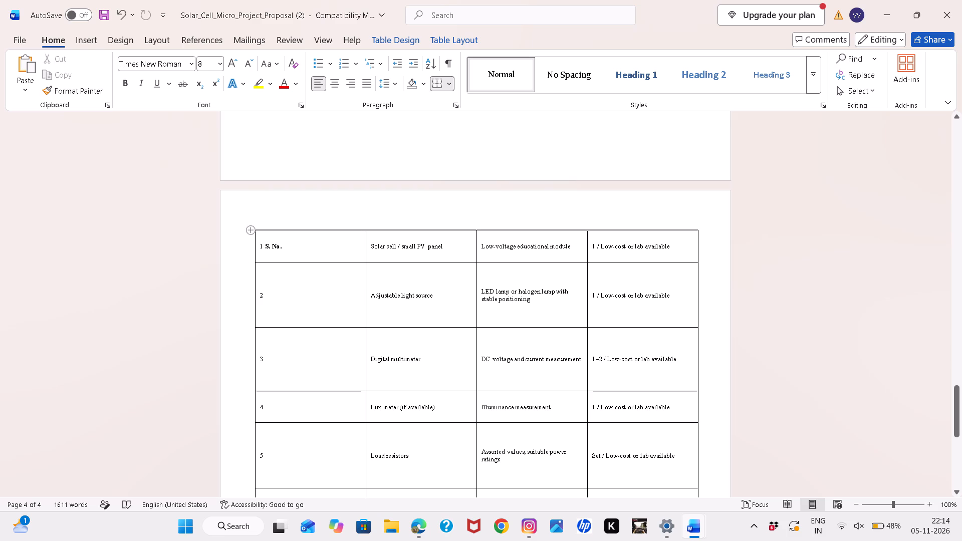
pyautogui.click(252, 230)
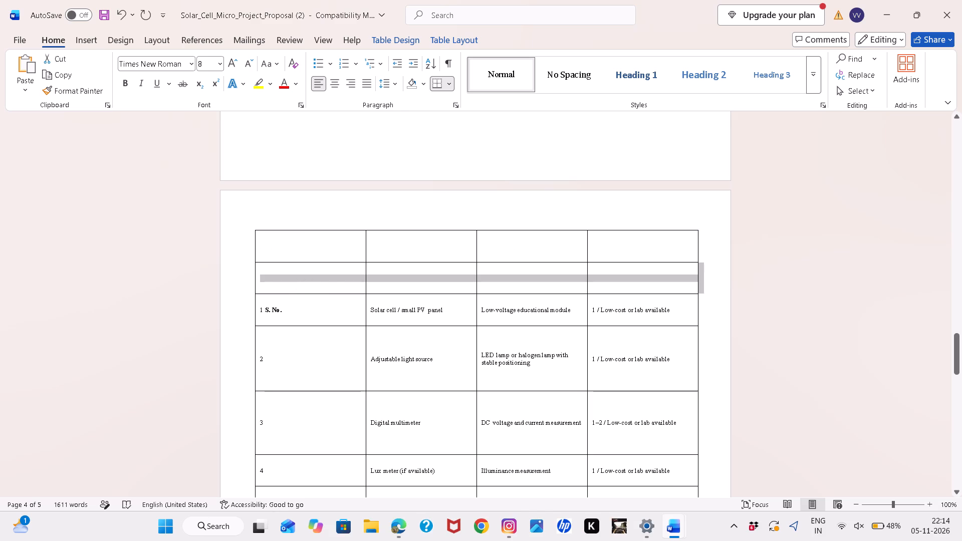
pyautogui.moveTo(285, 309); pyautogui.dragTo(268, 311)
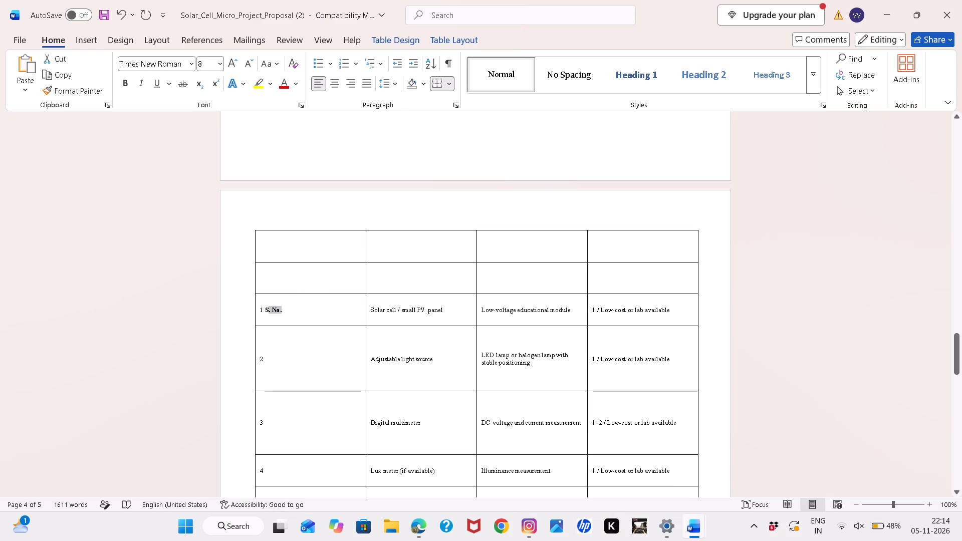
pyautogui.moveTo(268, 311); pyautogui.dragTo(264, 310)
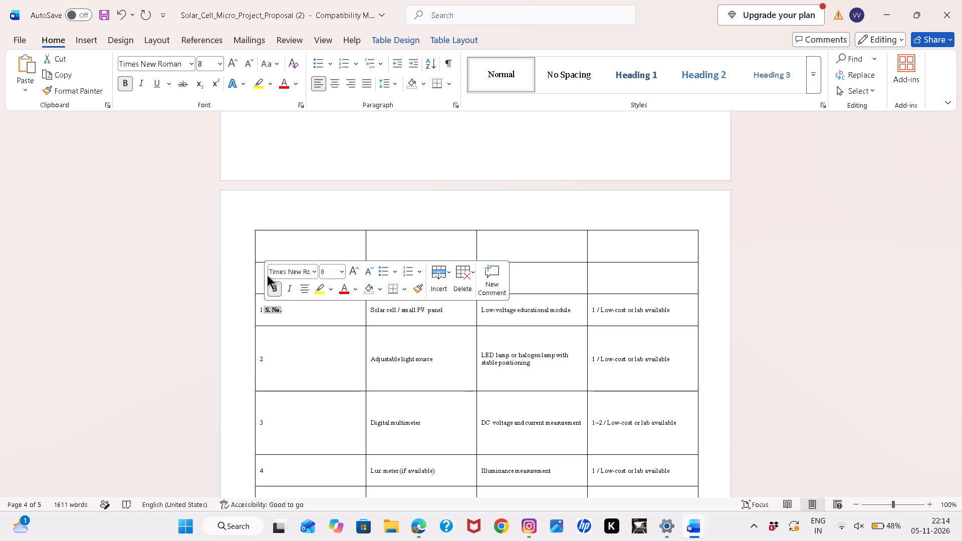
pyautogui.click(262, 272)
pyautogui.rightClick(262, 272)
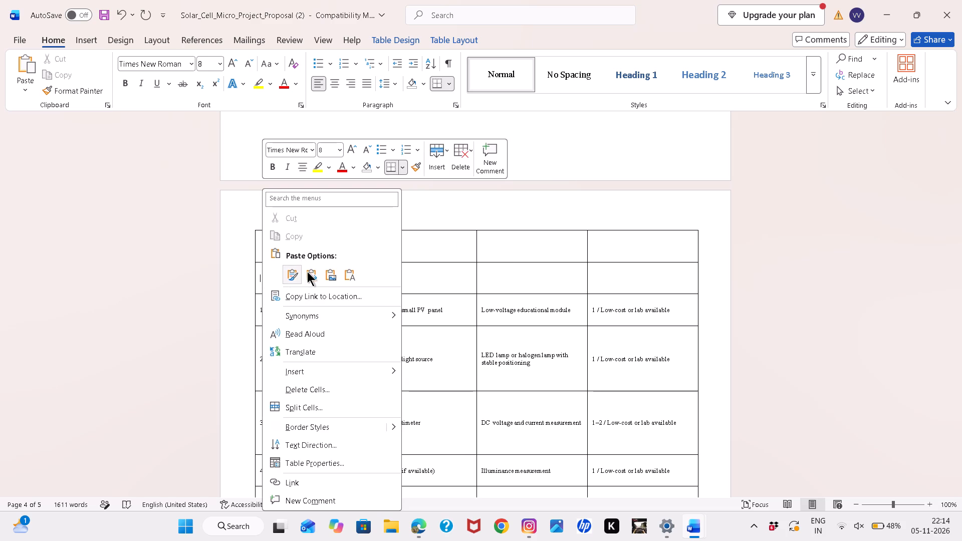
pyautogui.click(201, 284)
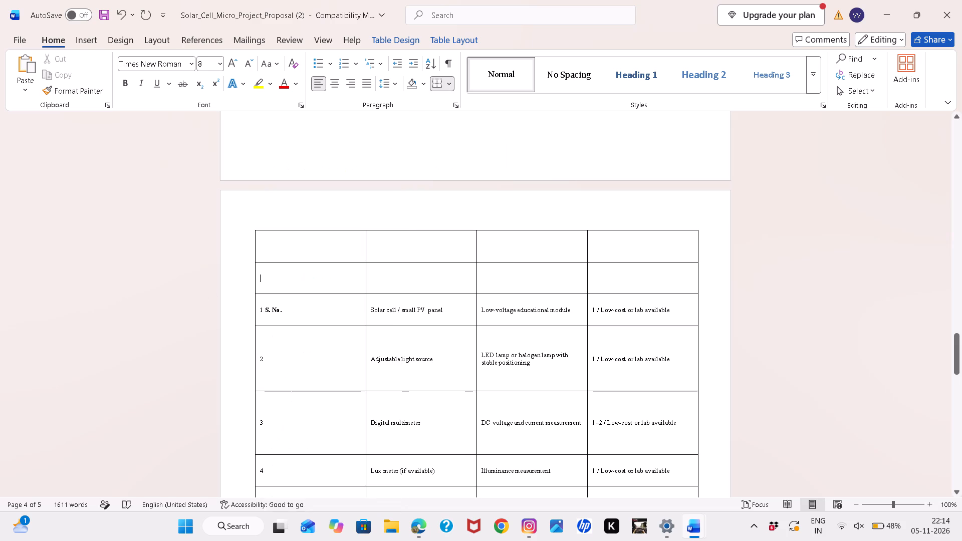
# Copy all four headings, from S. No. to Qty. / Cost, in the detached header row above section 4.0.
pyautogui.scroll(5, 305, 203)
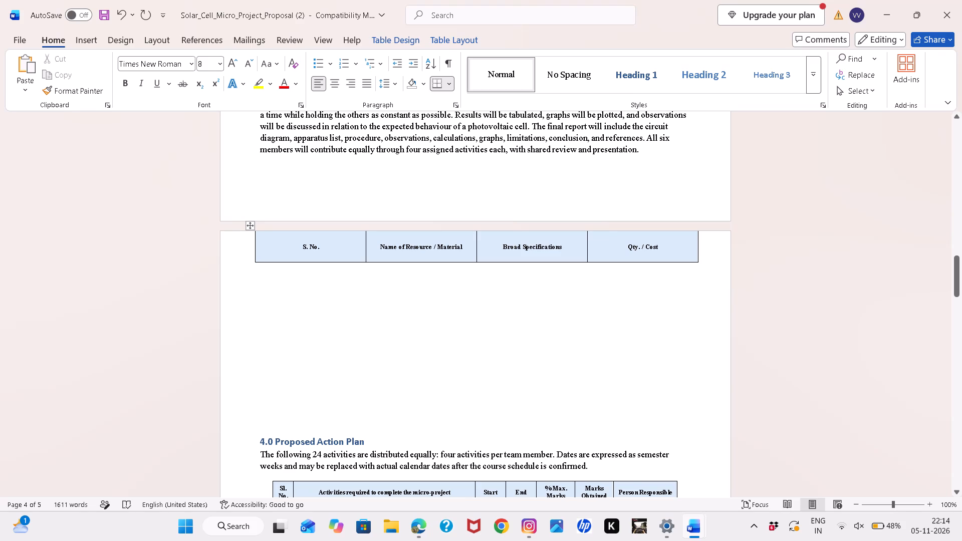
pyautogui.moveTo(277, 254); pyautogui.dragTo(647, 245)
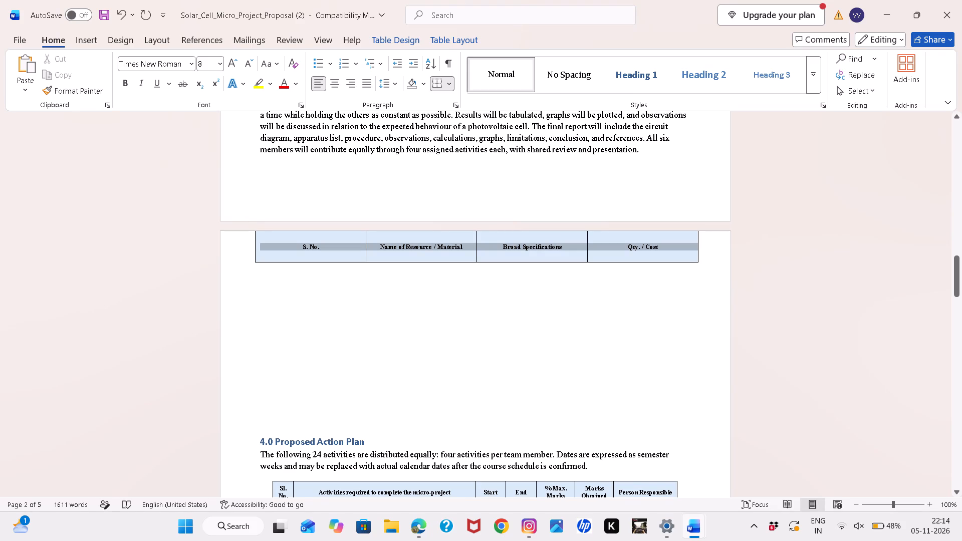
pyautogui.moveTo(647, 245); pyautogui.dragTo(649, 245)
pyautogui.rightClick(649, 245)
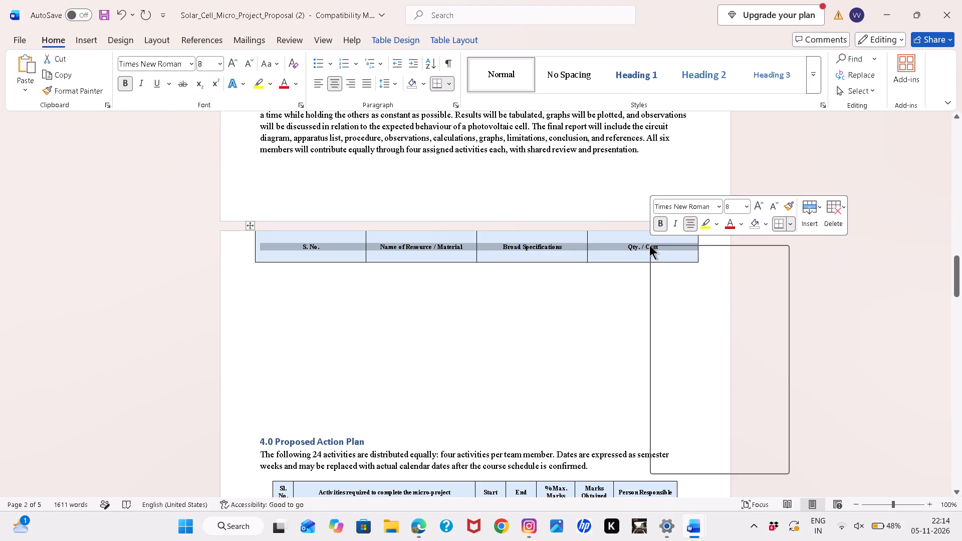
pyautogui.click(702, 292)
# Paste the copied headings over the cells of the second blank row in the resources table, using Overwrite Cells.
pyautogui.scroll(-1, 702, 292)
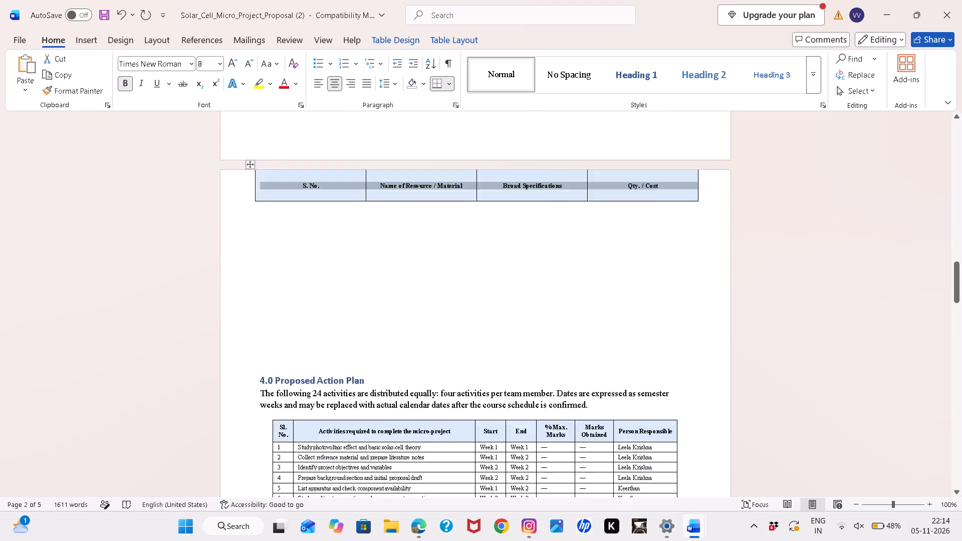
pyautogui.scroll(-5, 702, 292)
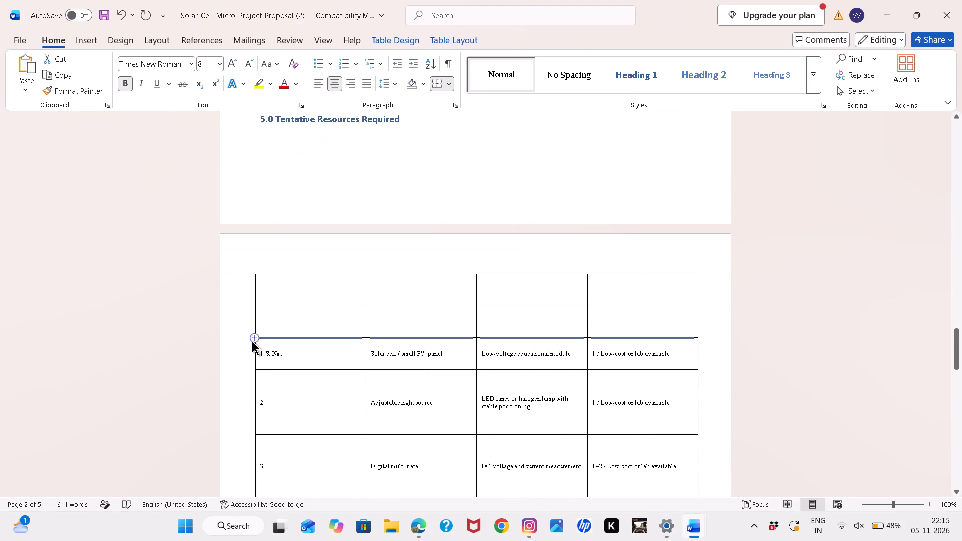
pyautogui.moveTo(286, 320); pyautogui.dragTo(303, 320)
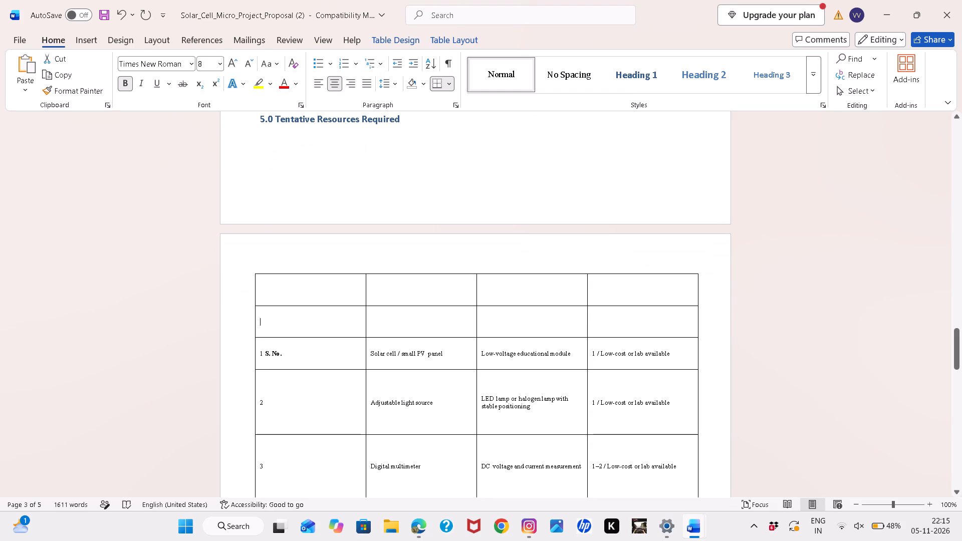
pyautogui.moveTo(303, 320); pyautogui.dragTo(637, 325)
pyautogui.rightClick(637, 325)
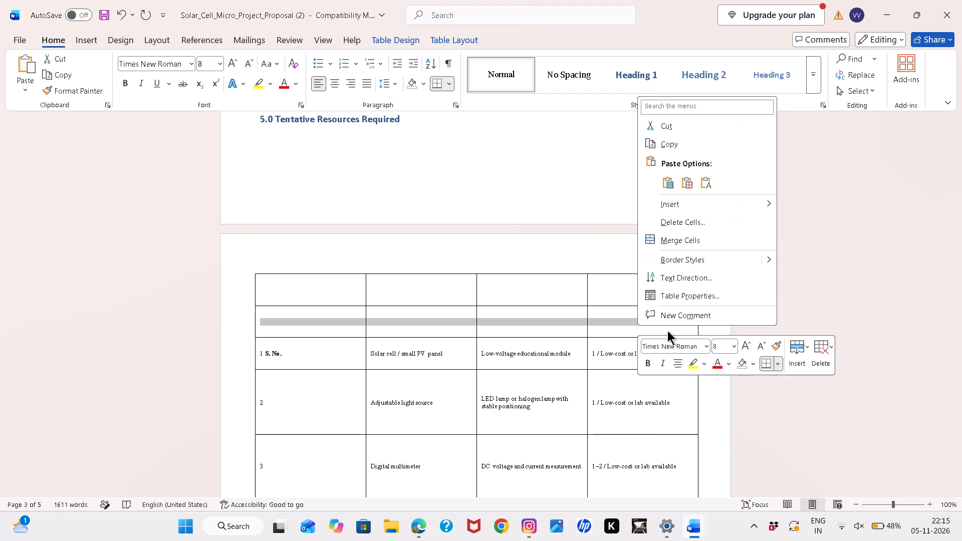
pyautogui.click(686, 183)
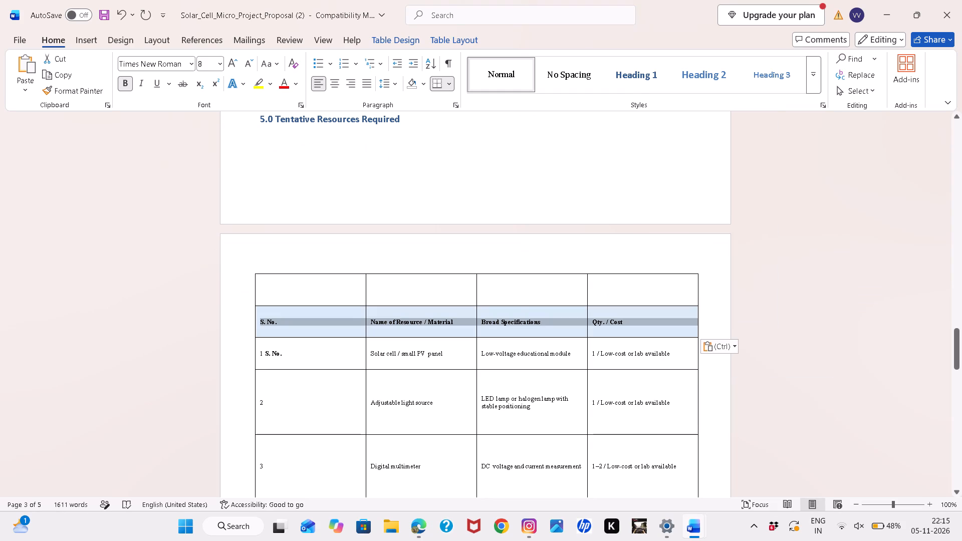
# Delete the stray "S. No." text after the 1 in the solar cell / small PV panel row.
pyautogui.moveTo(280, 356); pyautogui.dragTo(266, 354)
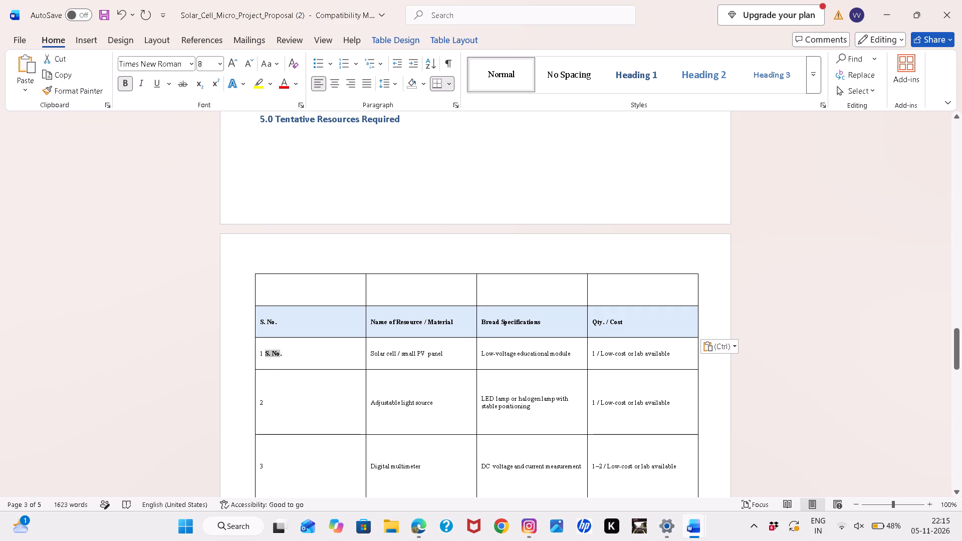
pyautogui.moveTo(266, 354); pyautogui.dragTo(265, 354)
pyautogui.press('BackSpace')
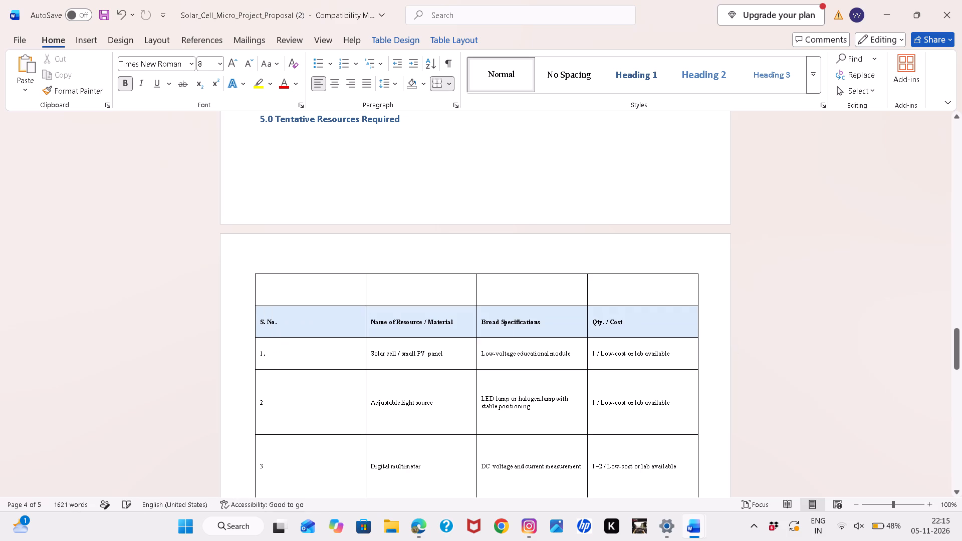
pyautogui.click(274, 354)
pyautogui.press('BackSpace')
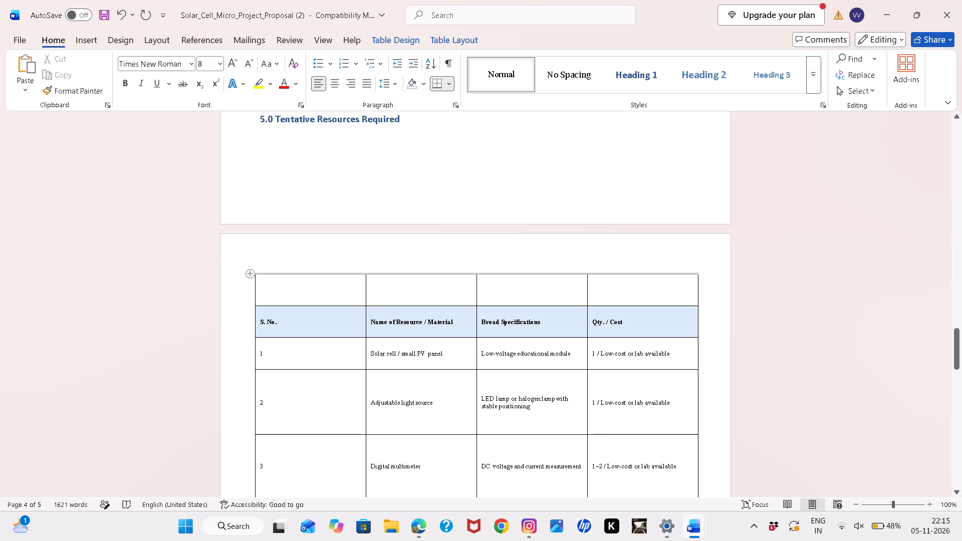
# Delete the blank row above the pasted heading row in the resources table.
pyautogui.moveTo(276, 286); pyautogui.dragTo(641, 281)
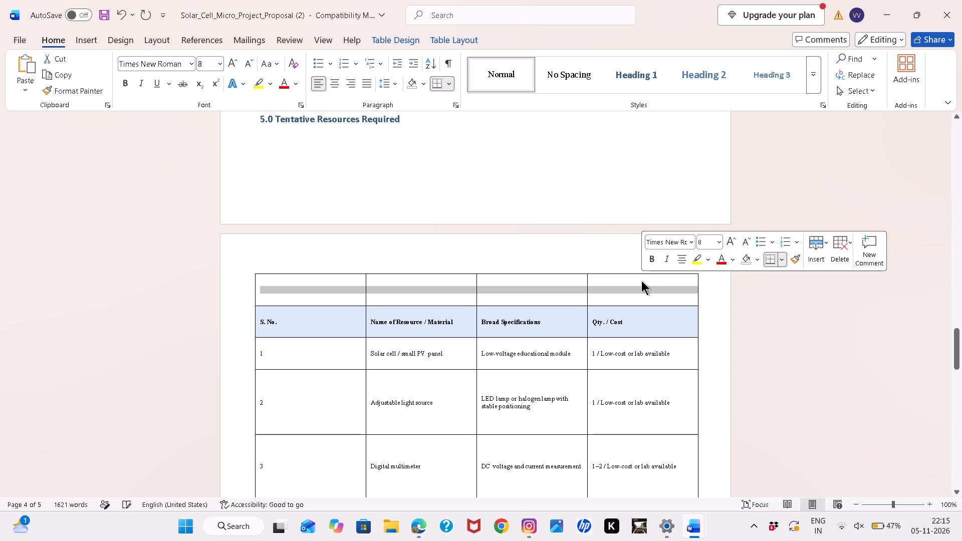
pyautogui.rightClick(641, 281)
pyautogui.click(821, 245)
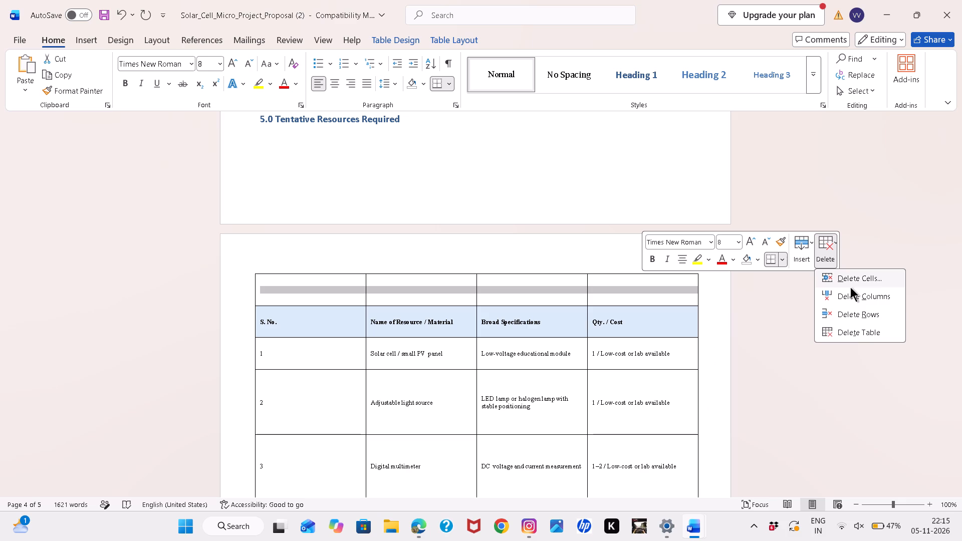
pyautogui.click(847, 316)
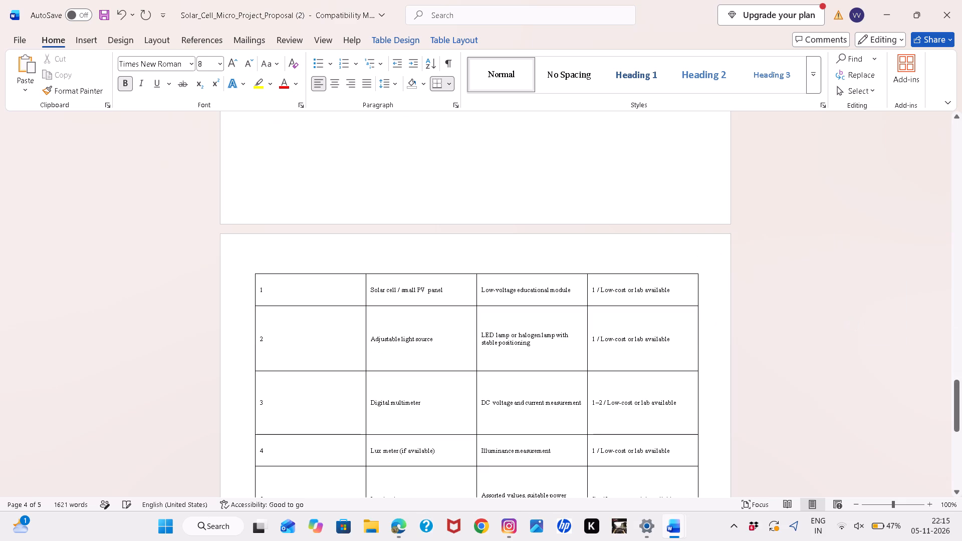
# Insert a blank row directly above the solar cell / small PV panel row in the resources table.
pyautogui.scroll(5, 417, 251)
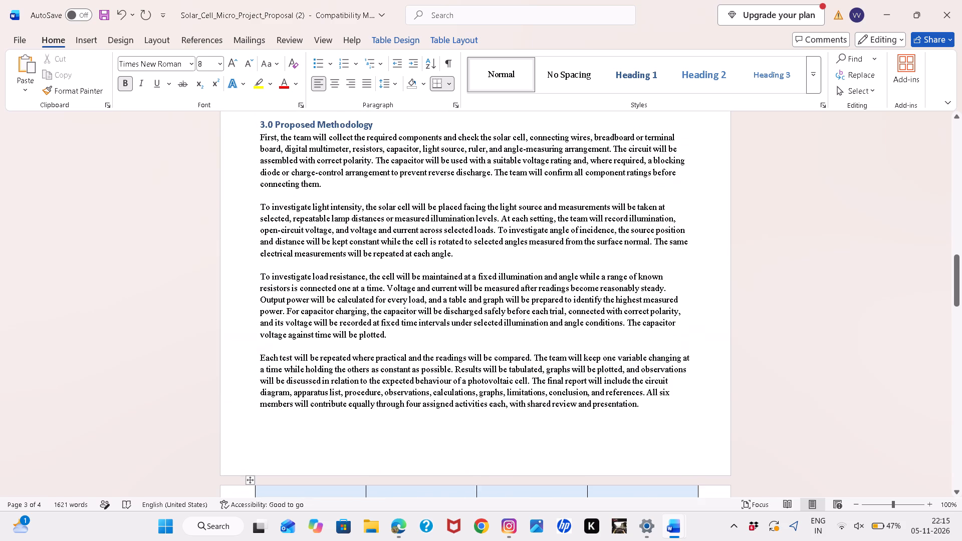
pyautogui.scroll(1, 417, 251)
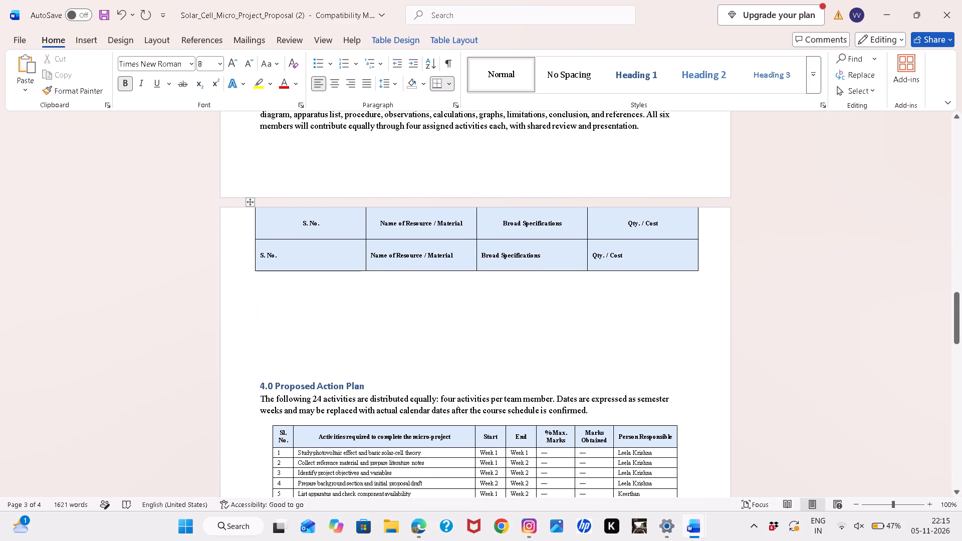
pyautogui.scroll(-3, 314, 305)
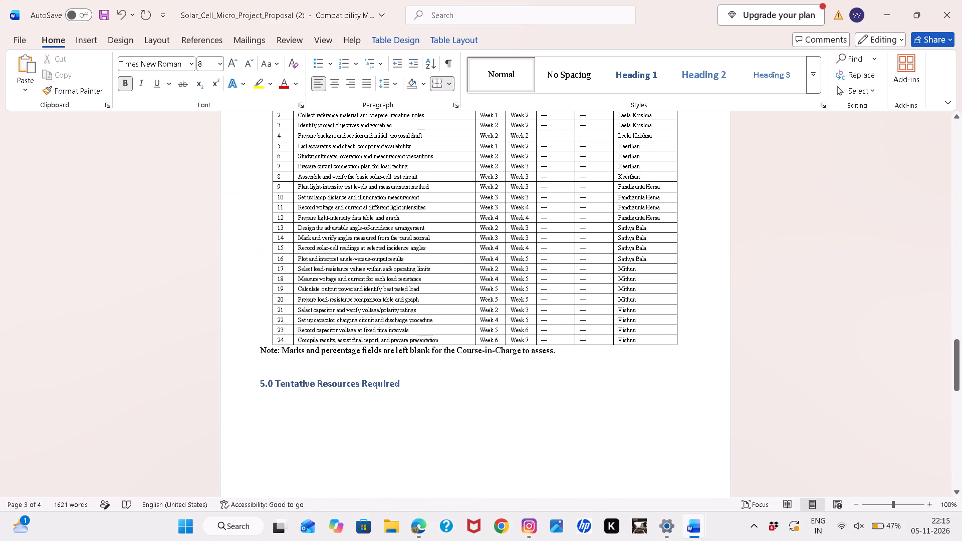
pyautogui.scroll(-2, 314, 305)
pyautogui.scroll(1, 265, 181)
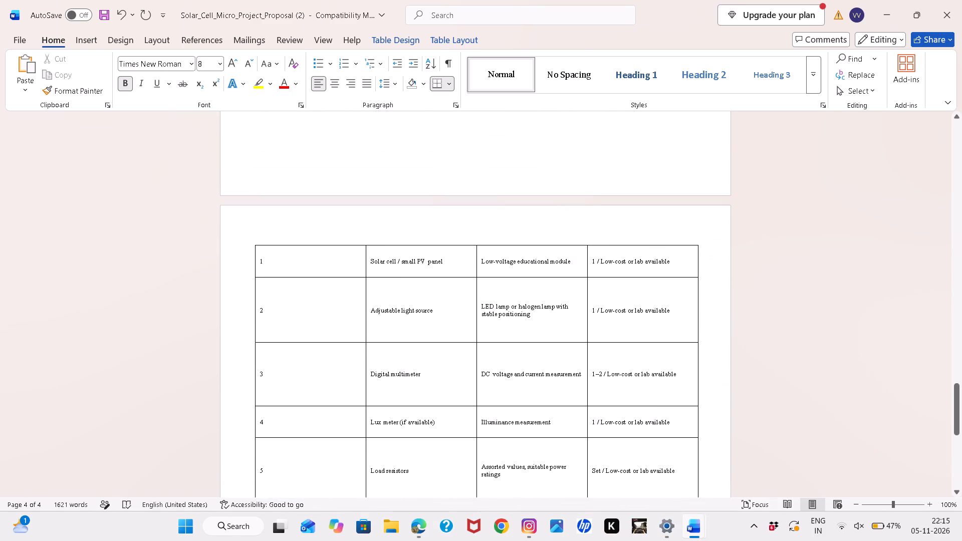
pyautogui.scroll(1, 265, 181)
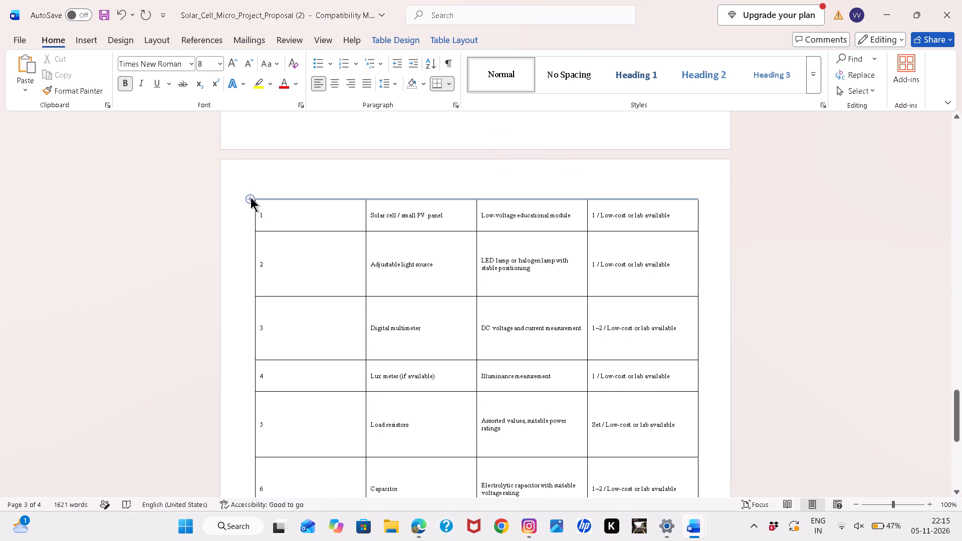
pyautogui.click(250, 197)
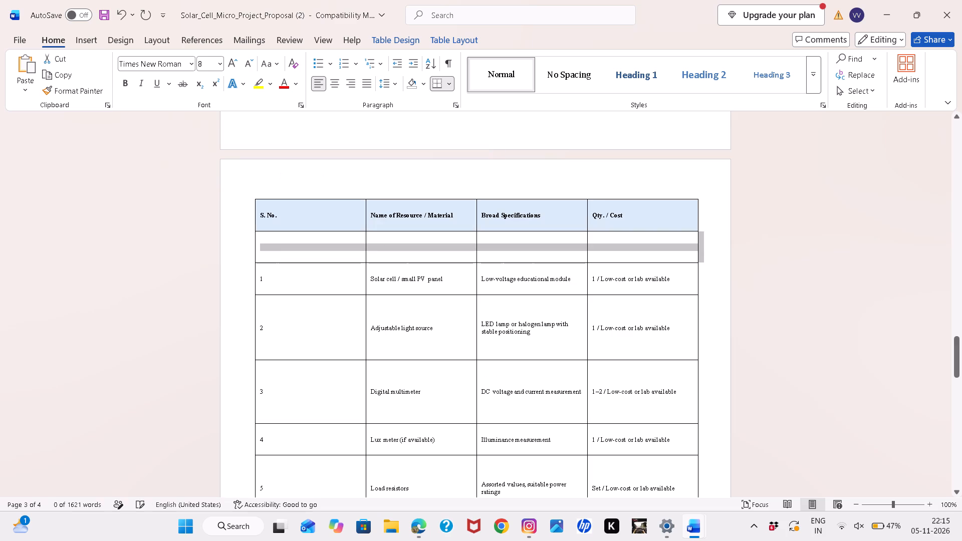
pyautogui.click(247, 255)
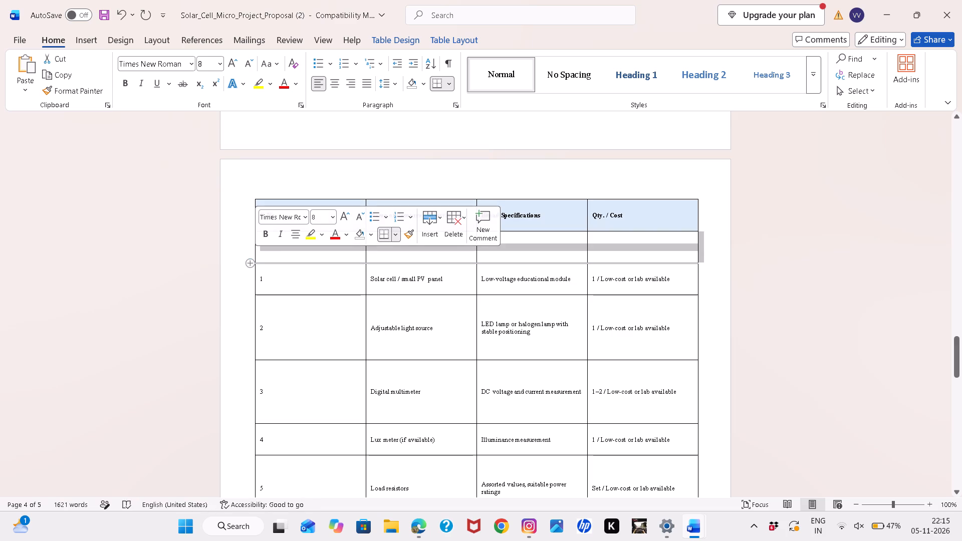
pyautogui.click(718, 287)
# Adjust the height of row 9, Protractor / angle stand / ruler, by moving its bottom border.
pyautogui.scroll(-4, 718, 287)
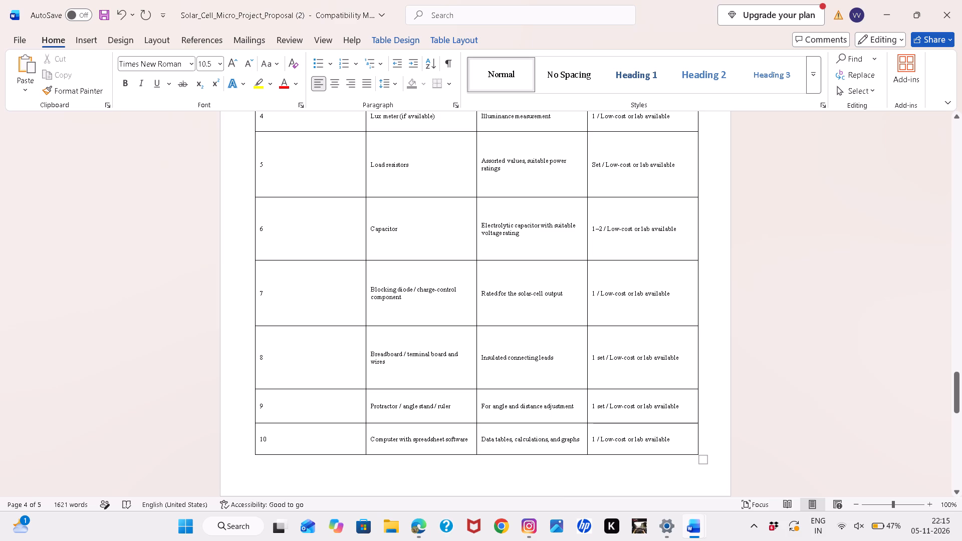
pyautogui.moveTo(693, 423); pyautogui.dragTo(693, 423)
pyautogui.moveTo(693, 423); pyautogui.dragTo(696, 451)
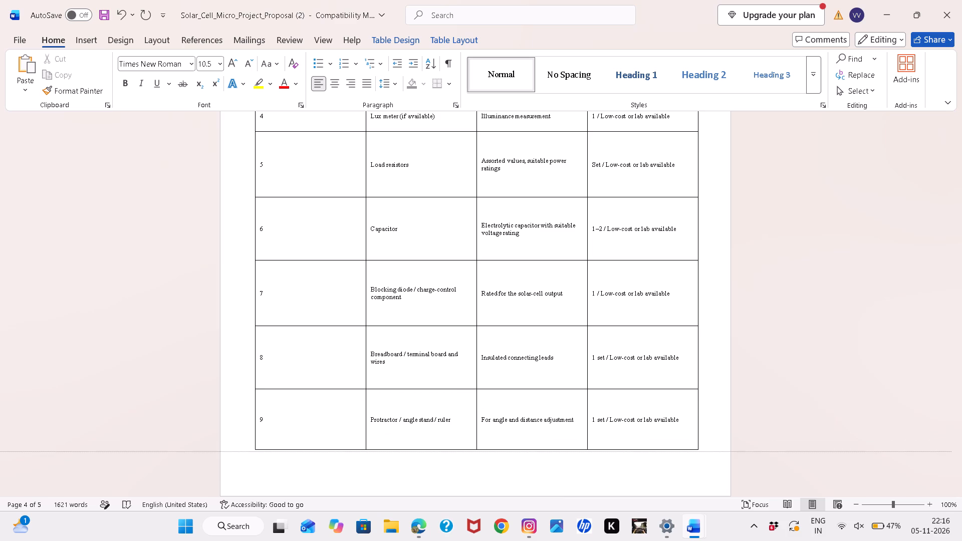
pyautogui.moveTo(696, 451); pyautogui.dragTo(698, 419)
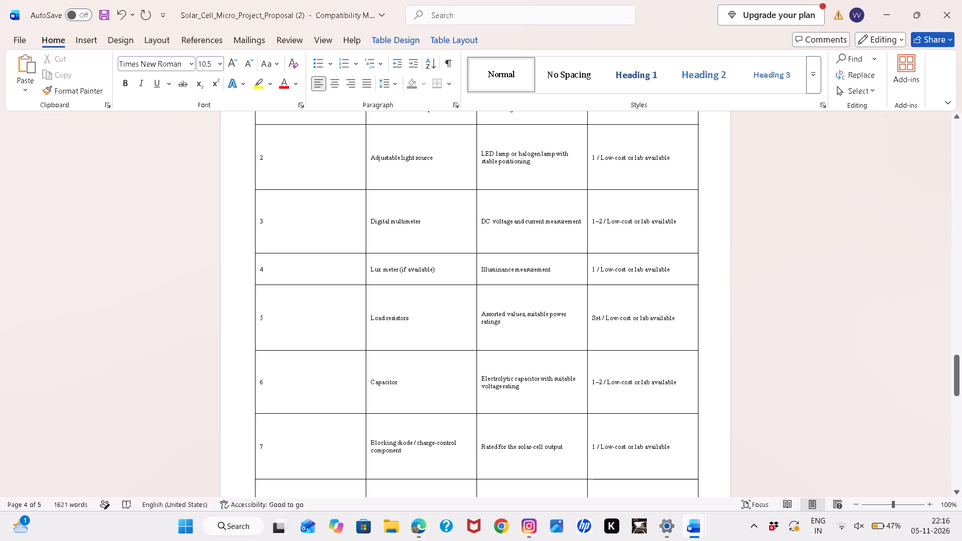
# Reduce the heights of rows 6, 7 and 8 (Capacitor, Blocking diode, Breadboard) in the resources table to fit their two-line text.
pyautogui.moveTo(489, 414); pyautogui.dragTo(488, 392)
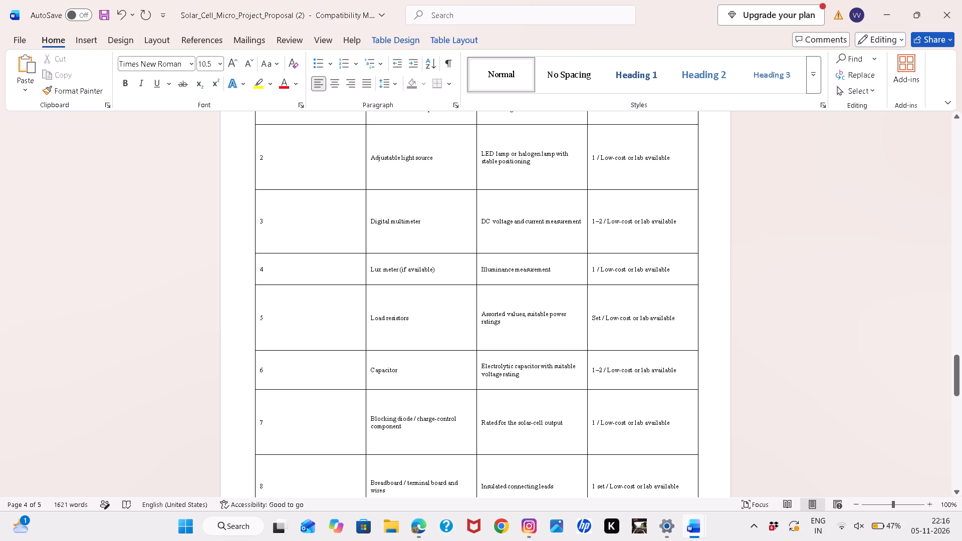
pyautogui.moveTo(493, 455); pyautogui.dragTo(493, 435)
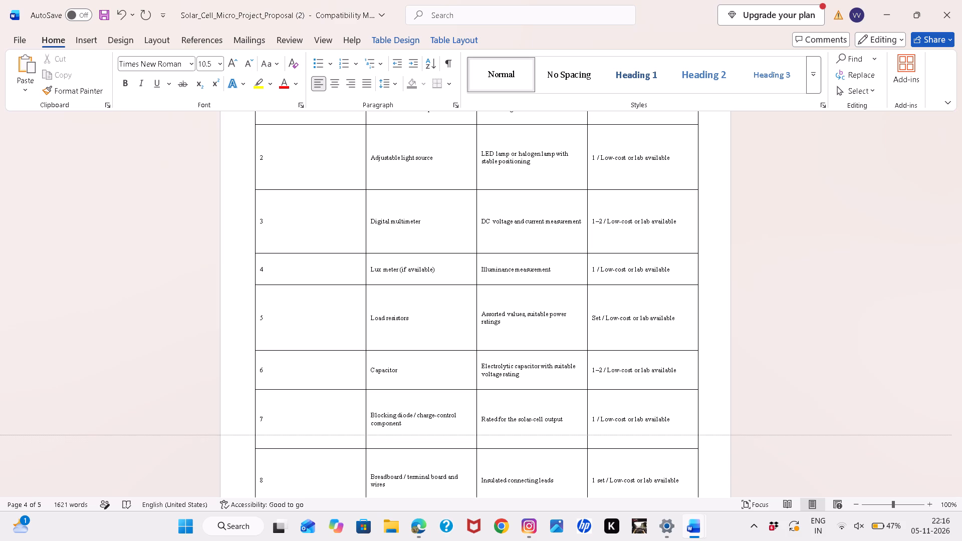
pyautogui.moveTo(493, 435); pyautogui.dragTo(492, 431)
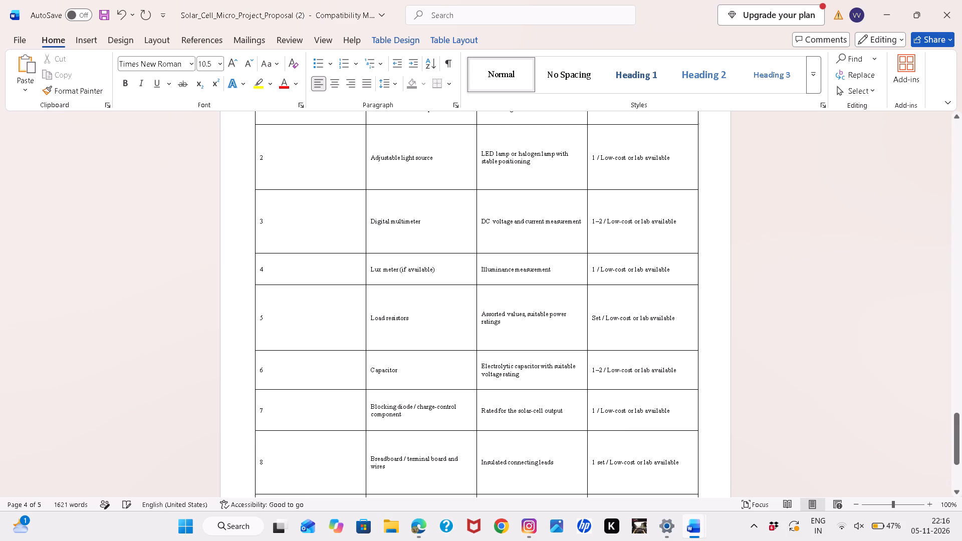
pyautogui.scroll(-1, 492, 431)
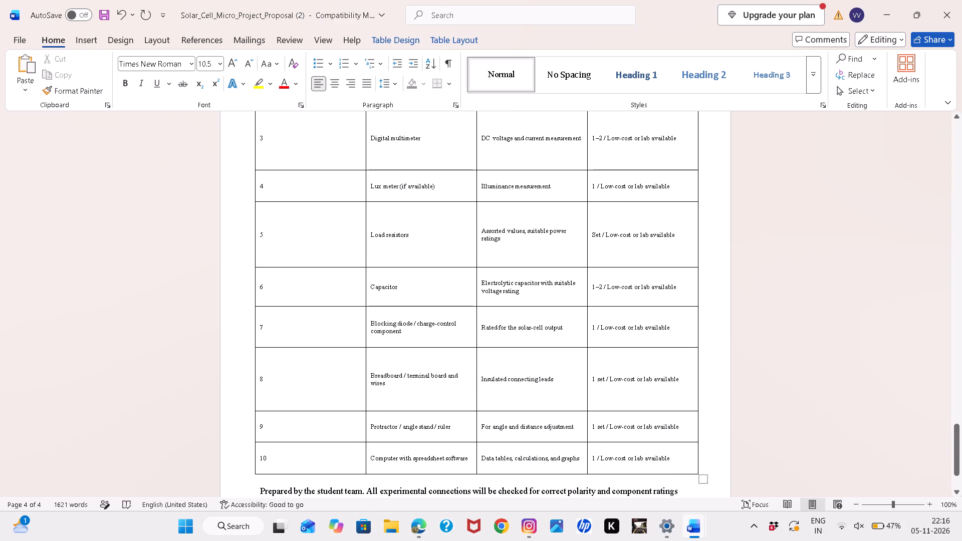
pyautogui.moveTo(491, 412); pyautogui.dragTo(489, 387)
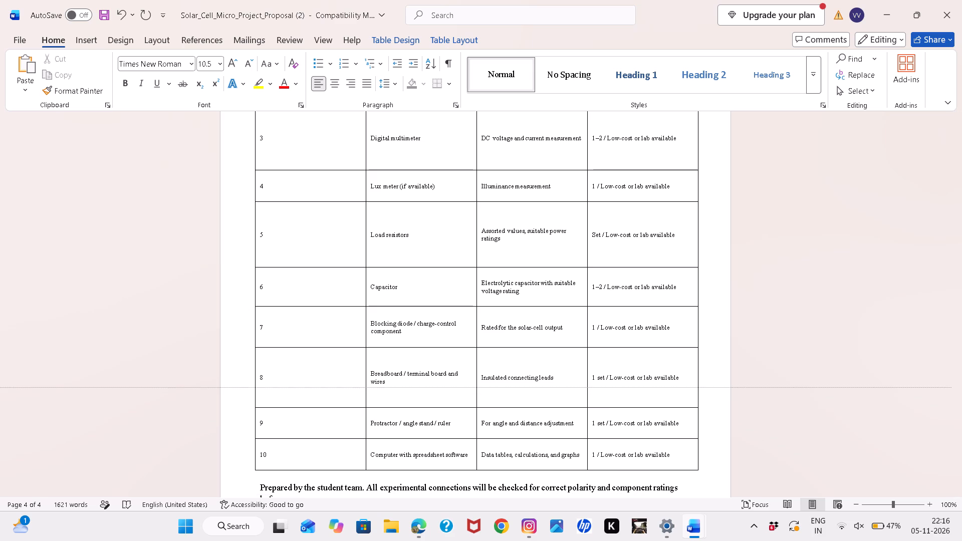
pyautogui.moveTo(489, 387); pyautogui.dragTo(490, 385)
# Reduce the height of row 5, Load resistors, in the resources table by moving up its bottom border.
pyautogui.scroll(1, 409, 281)
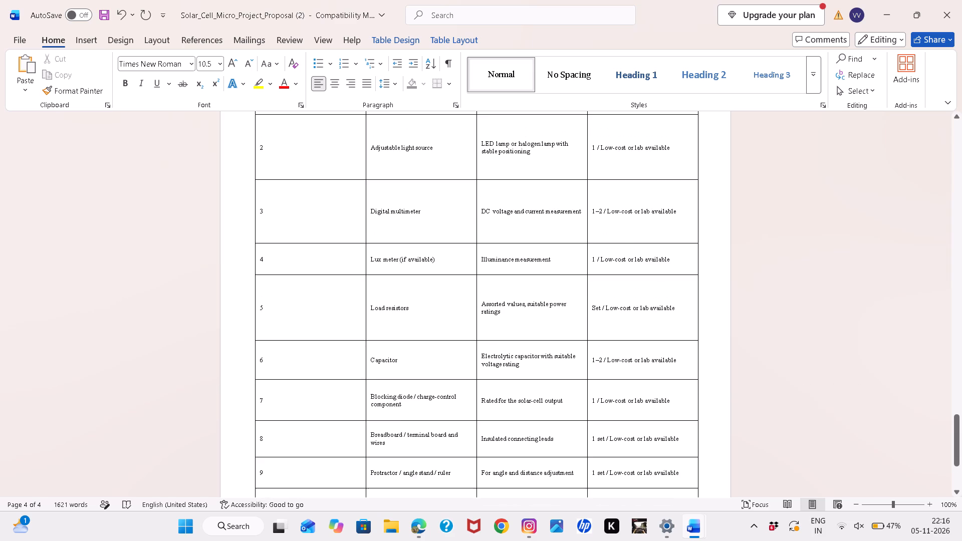
pyautogui.scroll(1, 409, 281)
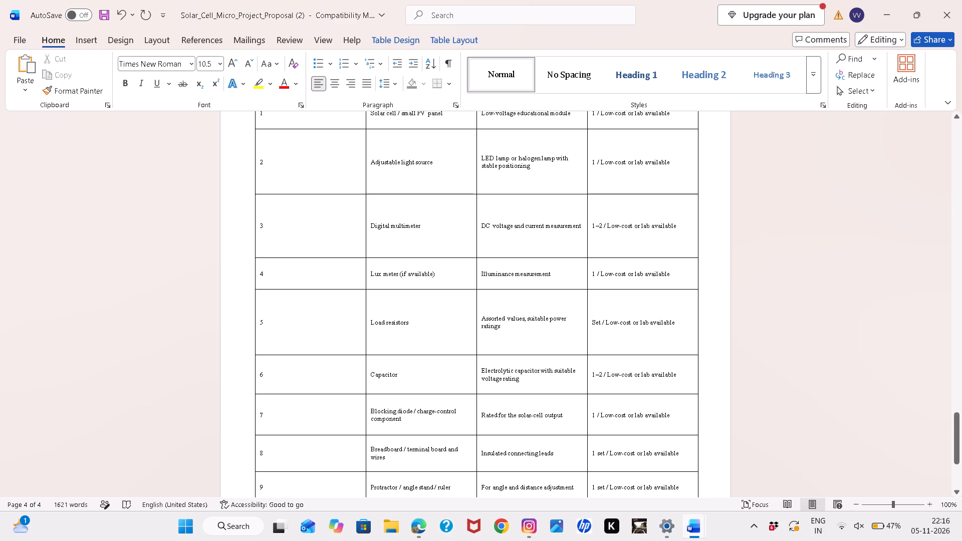
pyautogui.moveTo(423, 356); pyautogui.dragTo(423, 325)
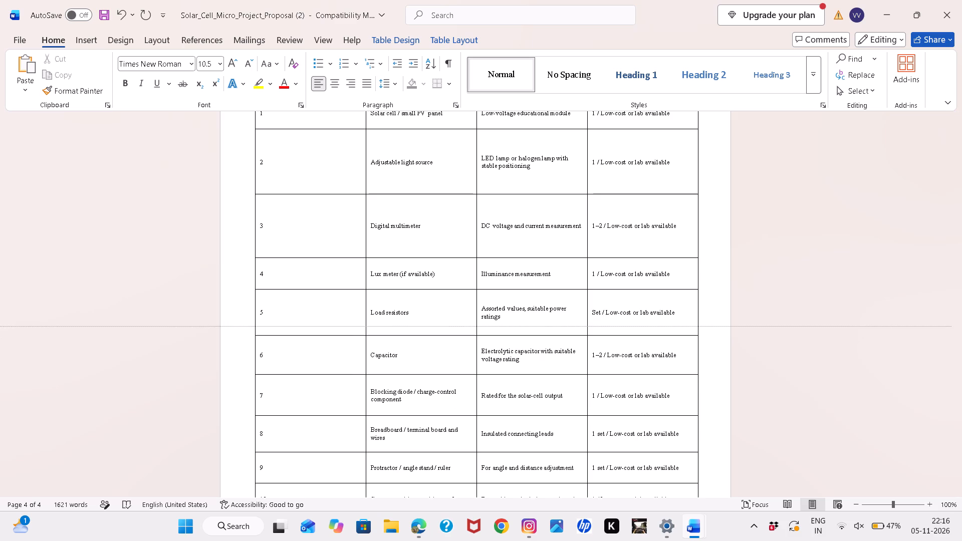
pyautogui.moveTo(423, 325); pyautogui.dragTo(424, 332)
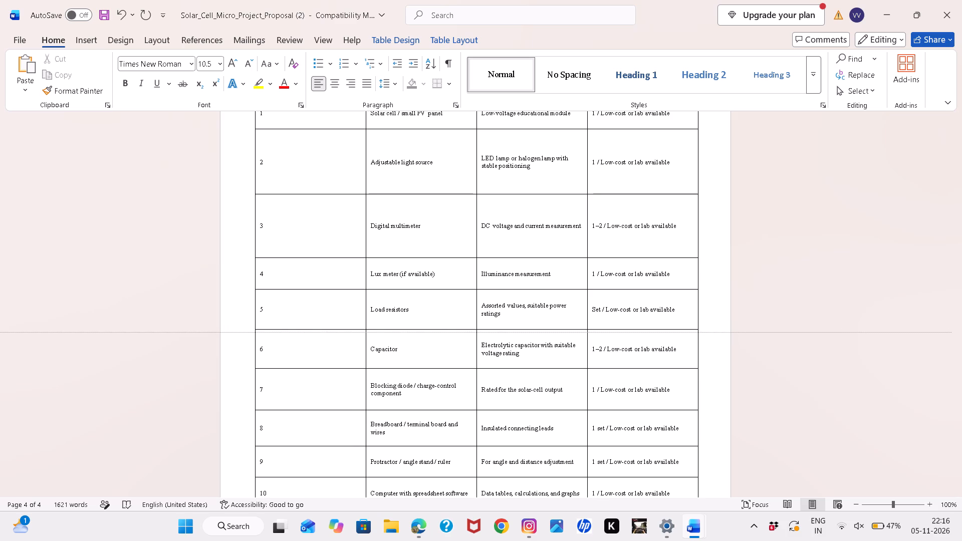
pyautogui.moveTo(424, 332); pyautogui.dragTo(424, 333)
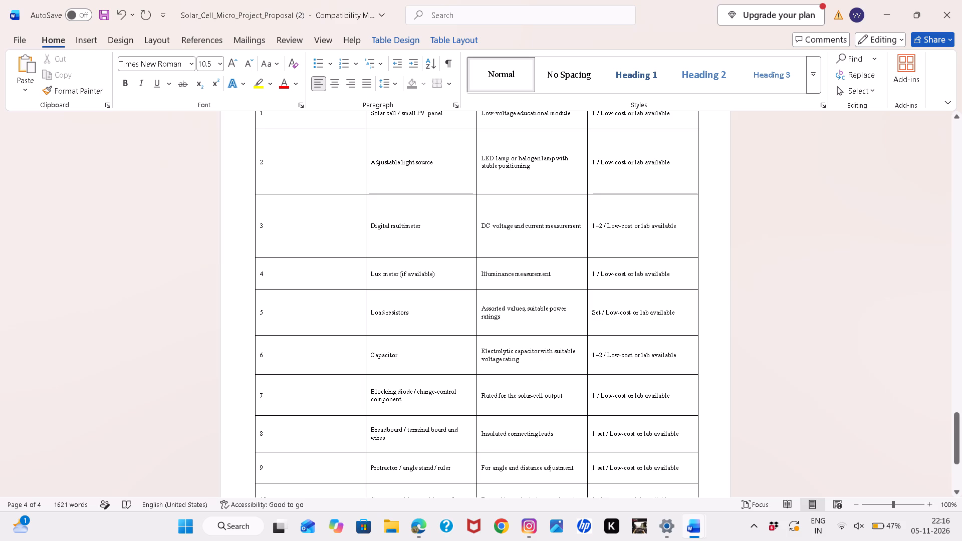
# Shorten row 3, Digital multimeter, and make row 4, Lux meter, slightly taller so their heights nearly match.
pyautogui.moveTo(371, 258); pyautogui.dragTo(371, 243)
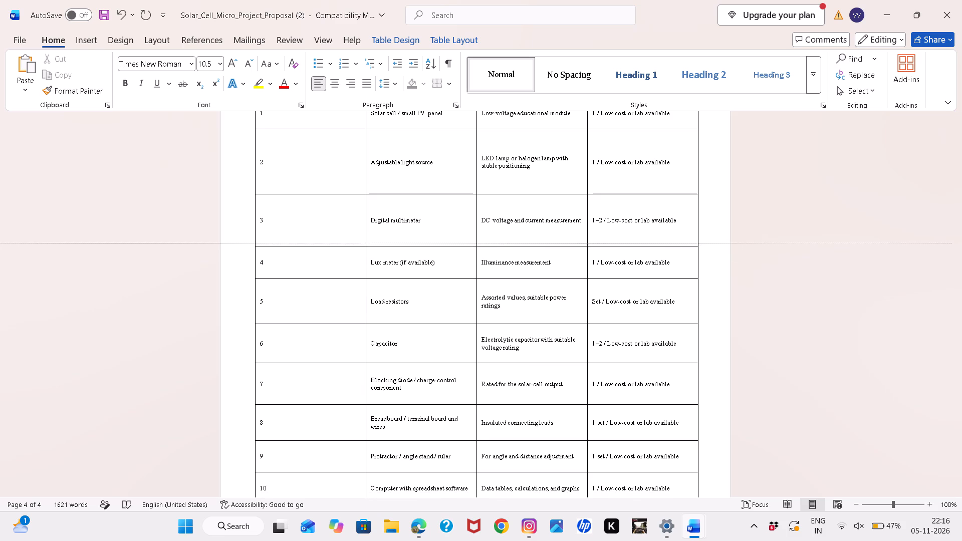
pyautogui.moveTo(371, 243); pyautogui.dragTo(370, 233)
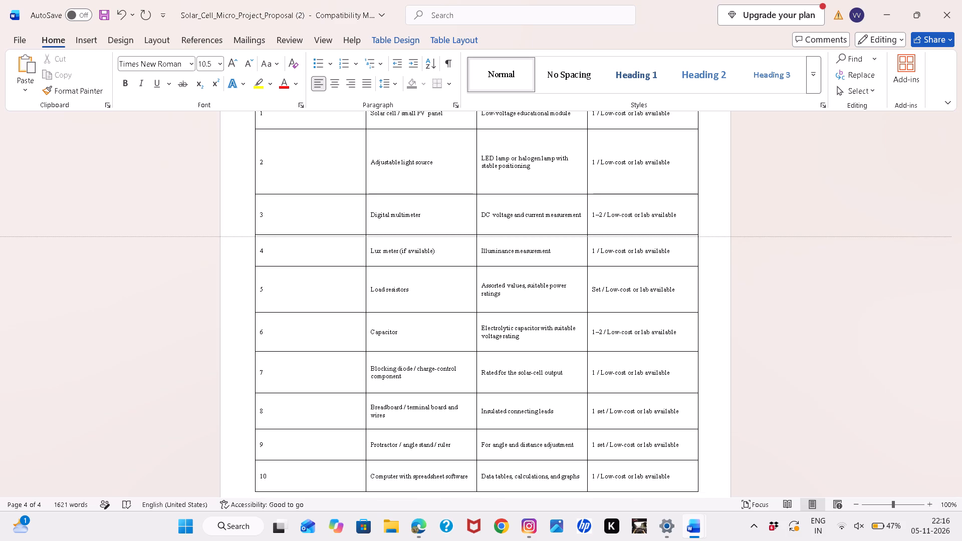
pyautogui.moveTo(370, 233); pyautogui.dragTo(372, 238)
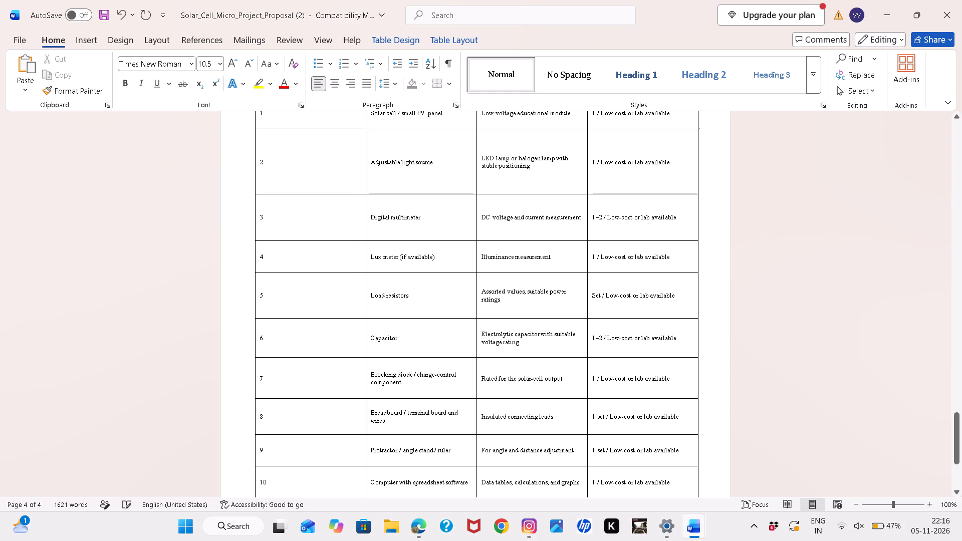
pyautogui.click(395, 272)
pyautogui.moveTo(395, 272); pyautogui.dragTo(395, 276)
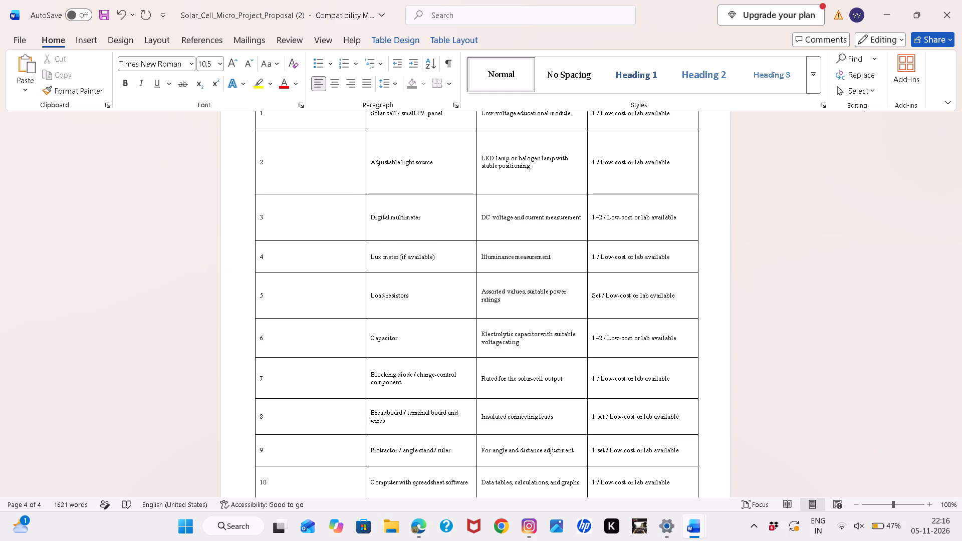
pyautogui.moveTo(395, 276); pyautogui.dragTo(398, 282)
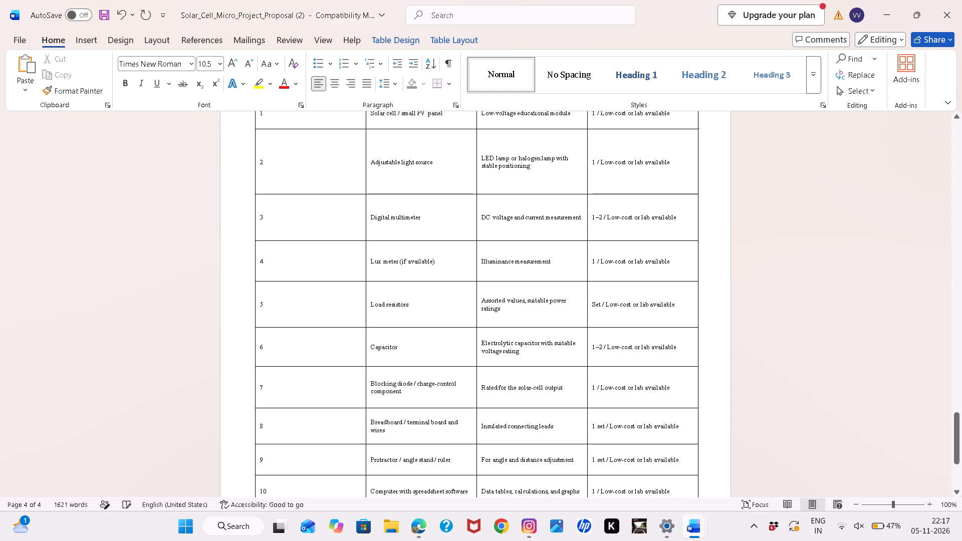
# Reduce the height of row 2, Adjustable light source, to match the Digital multimeter row.
pyautogui.moveTo(349, 195); pyautogui.dragTo(349, 174)
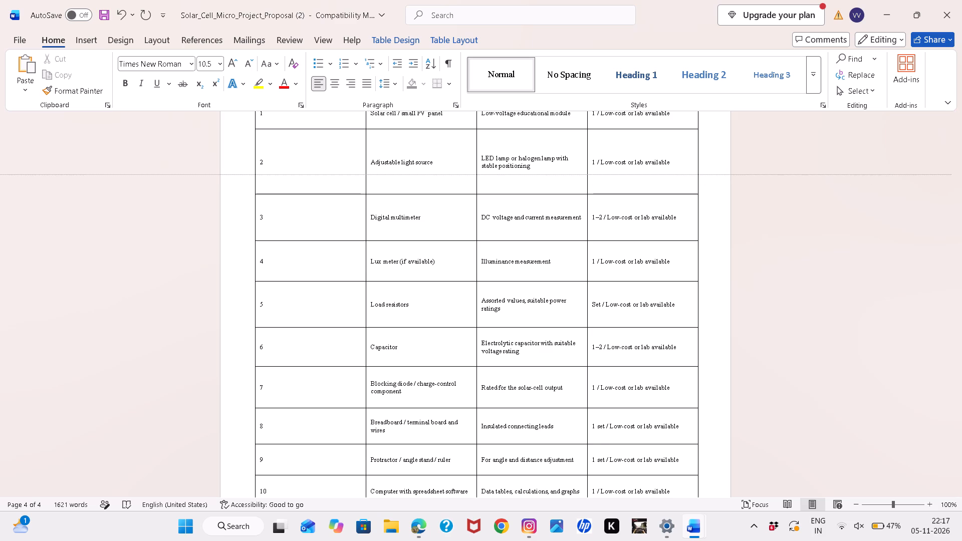
pyautogui.moveTo(349, 174); pyautogui.dragTo(349, 174)
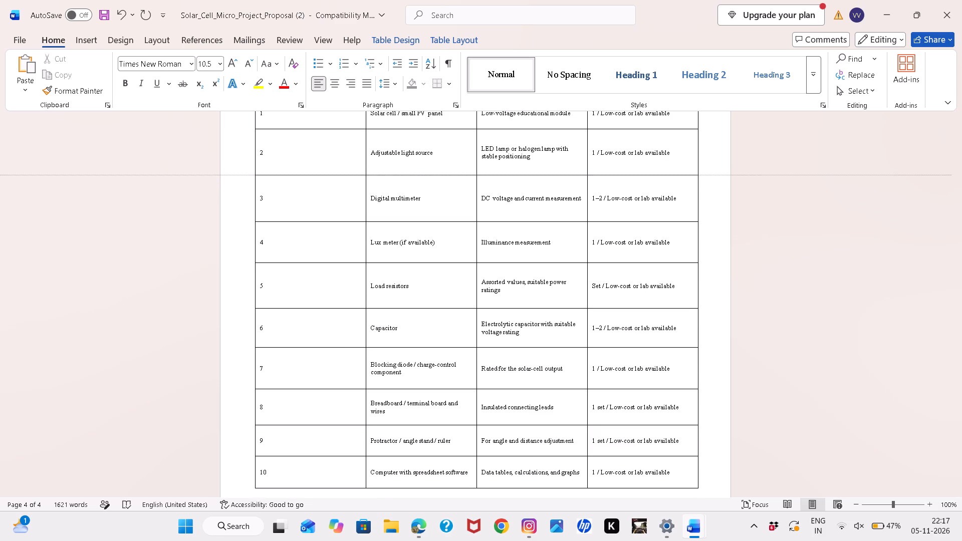
pyautogui.moveTo(349, 174); pyautogui.dragTo(349, 174)
# Shrink the blank row below the resources table's headings to a thin strip and make the heading row slightly taller.
pyautogui.scroll(1, 349, 174)
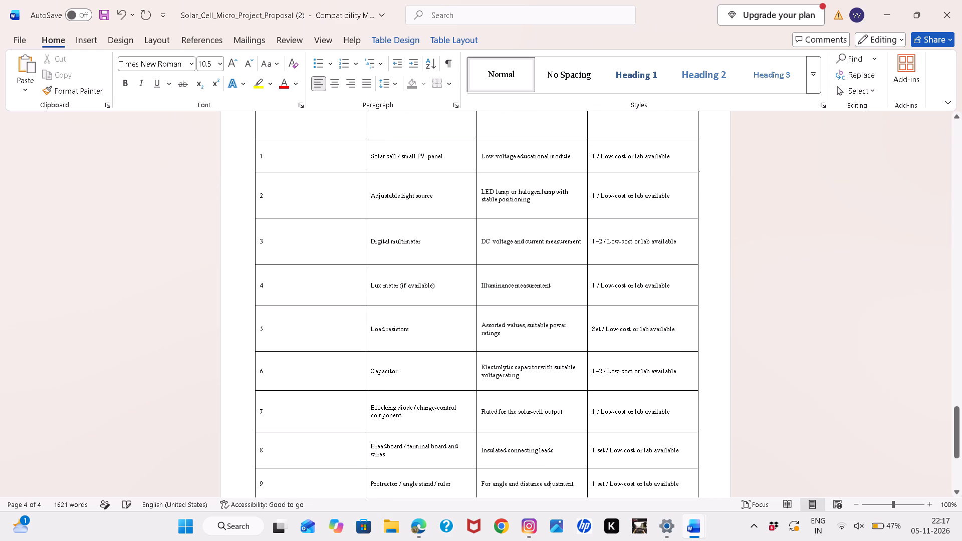
pyautogui.scroll(1, 349, 174)
pyautogui.moveTo(349, 174); pyautogui.dragTo(349, 162)
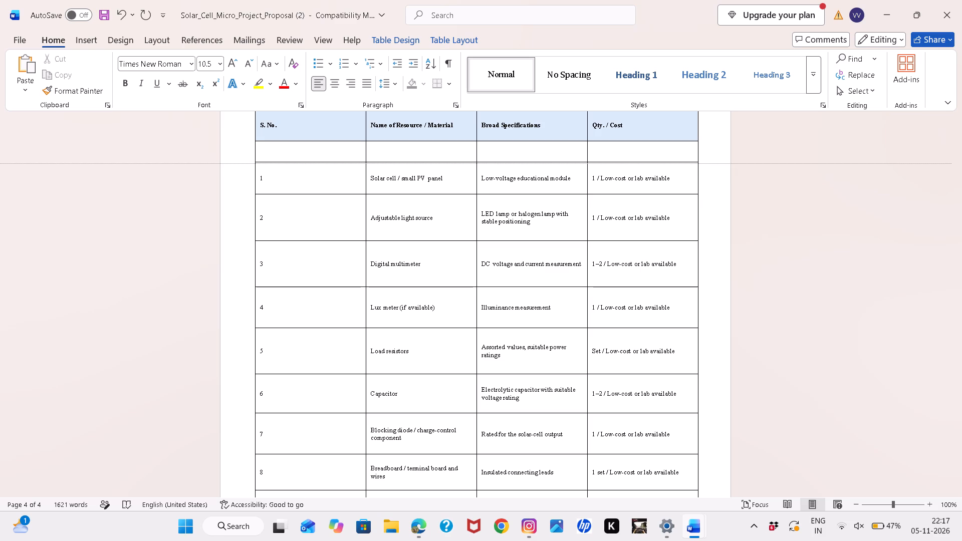
pyautogui.moveTo(349, 162); pyautogui.dragTo(350, 143)
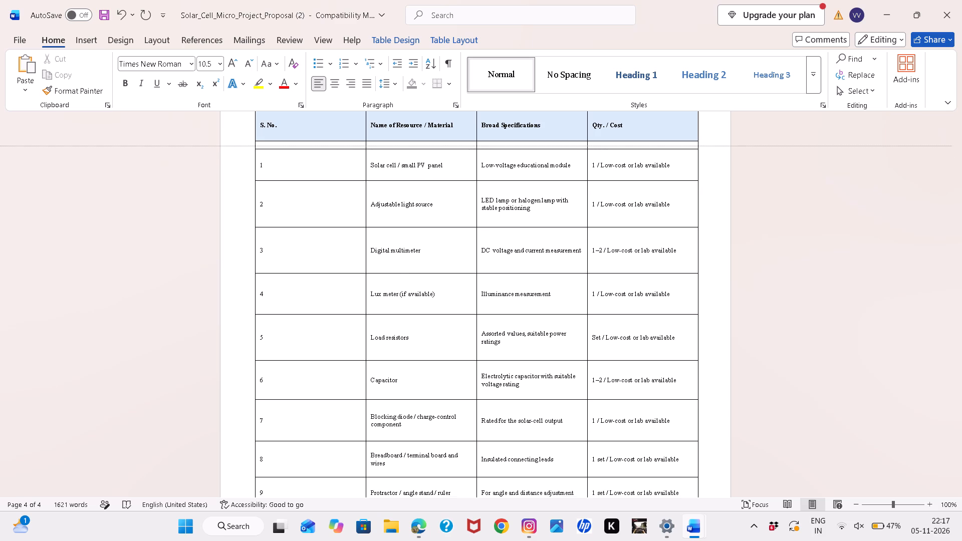
pyautogui.moveTo(350, 143); pyautogui.dragTo(349, 137)
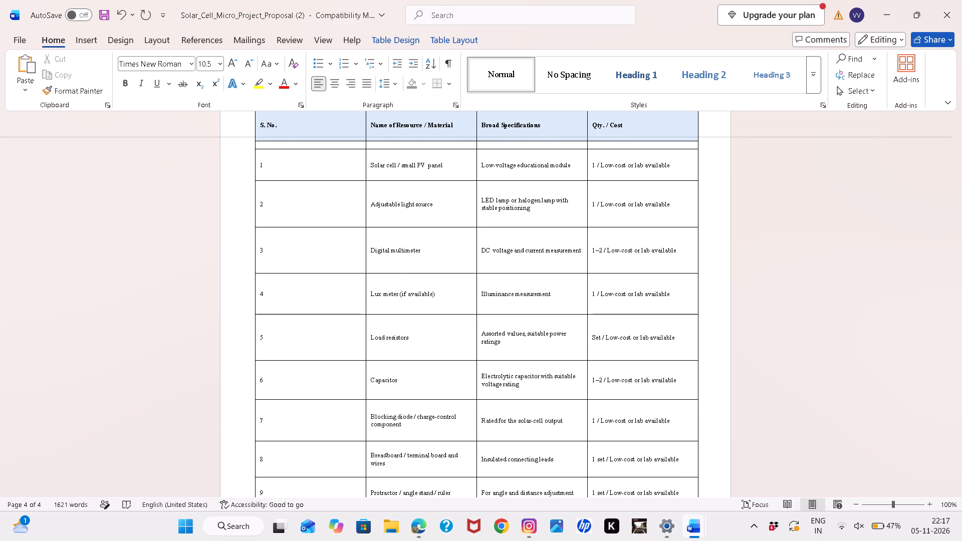
pyautogui.moveTo(349, 137); pyautogui.dragTo(350, 143)
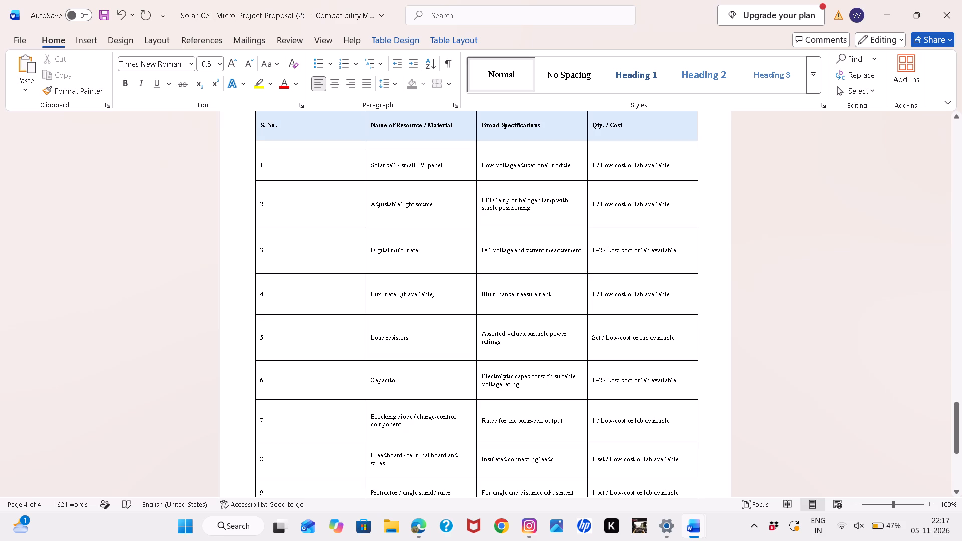
pyautogui.click(352, 142)
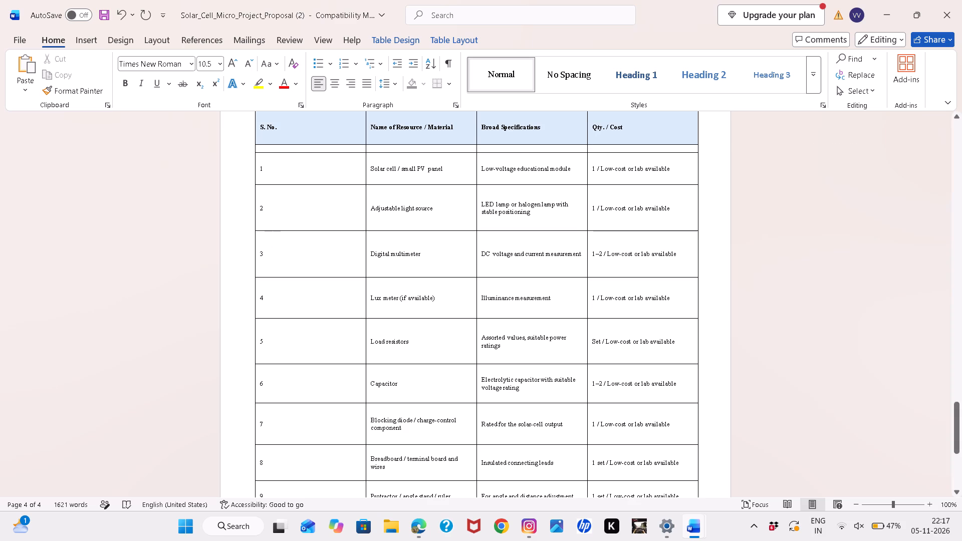
# Stretch the 24-row activities table downward so all its rows become taller, keeping its width about the same.
pyautogui.scroll(-2, 288, 203)
pyautogui.scroll(1, 288, 203)
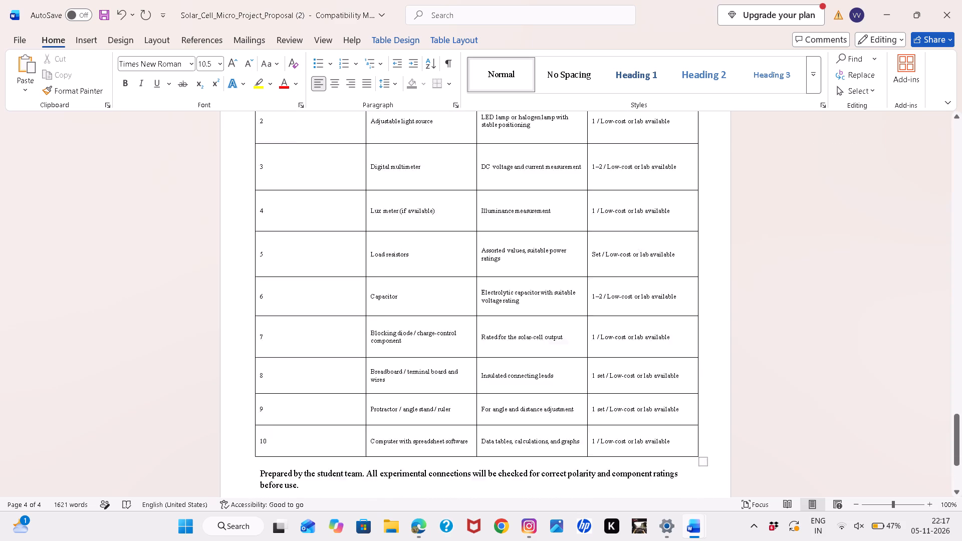
pyautogui.scroll(2, 288, 203)
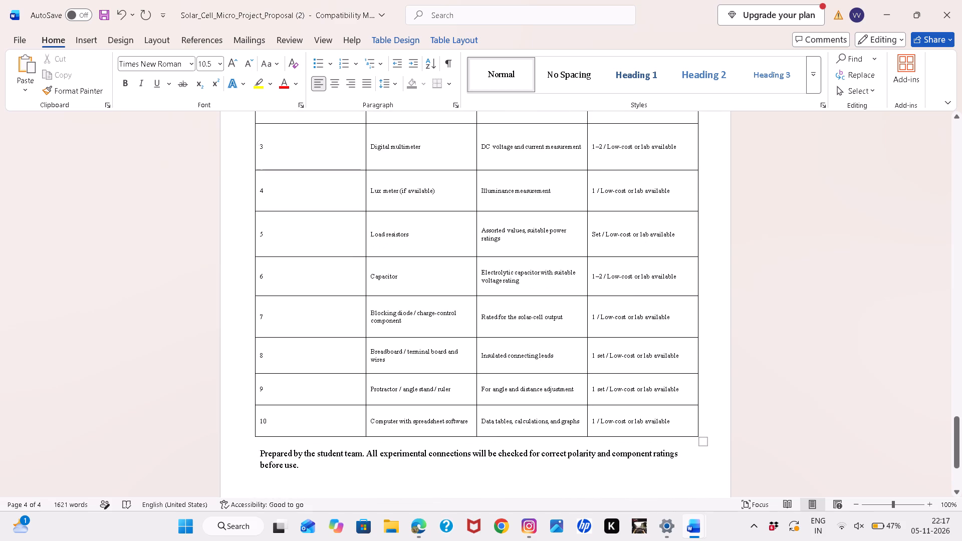
pyautogui.scroll(2, 288, 203)
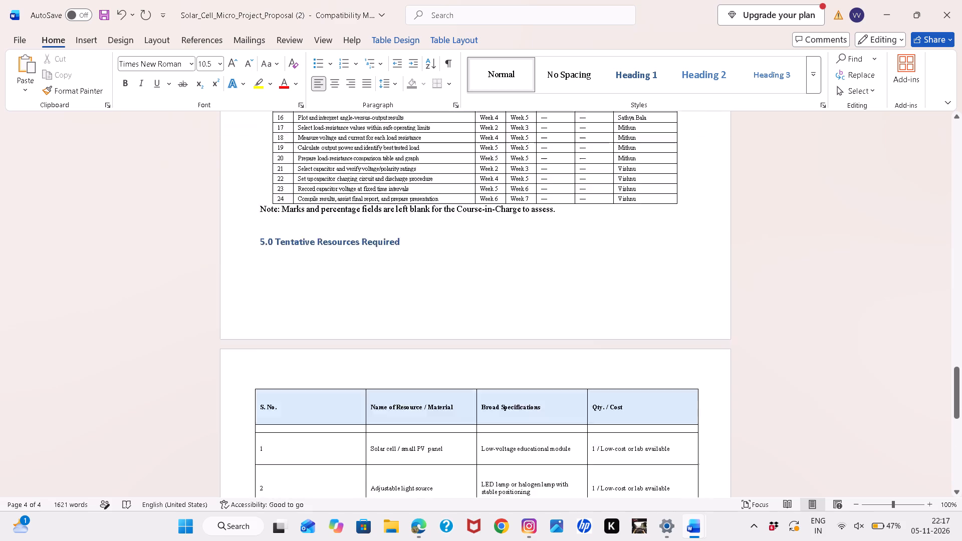
pyautogui.scroll(1, 288, 203)
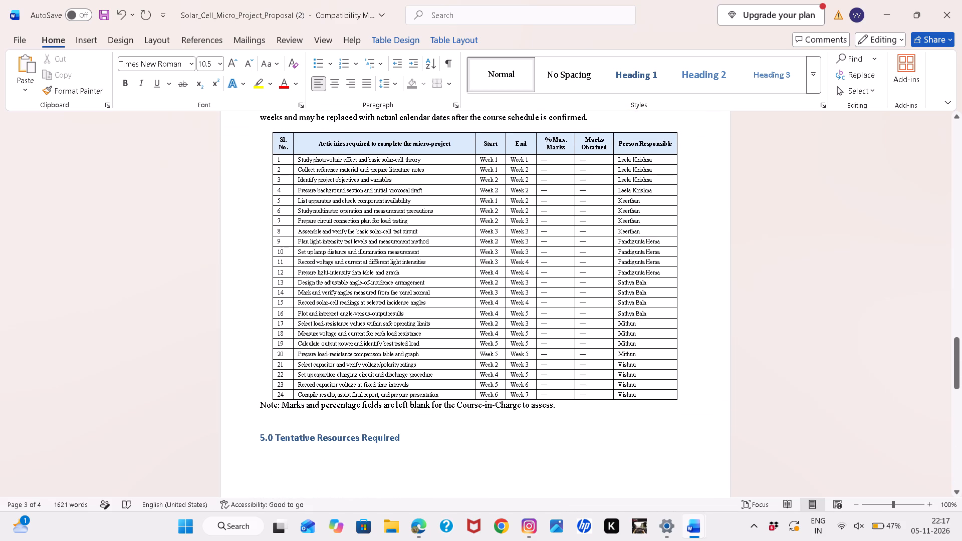
pyautogui.click(678, 397)
pyautogui.moveTo(681, 403); pyautogui.dragTo(675, 442)
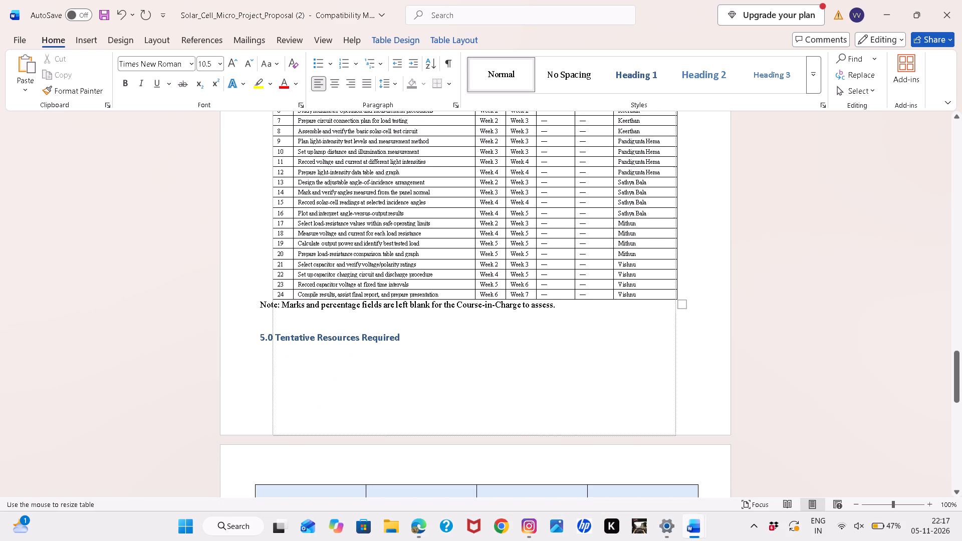
pyautogui.moveTo(675, 442); pyautogui.dragTo(676, 424)
# Stretch the activities table further down the page, giving its rows more height and the table slightly more width.
pyautogui.scroll(-1, 676, 424)
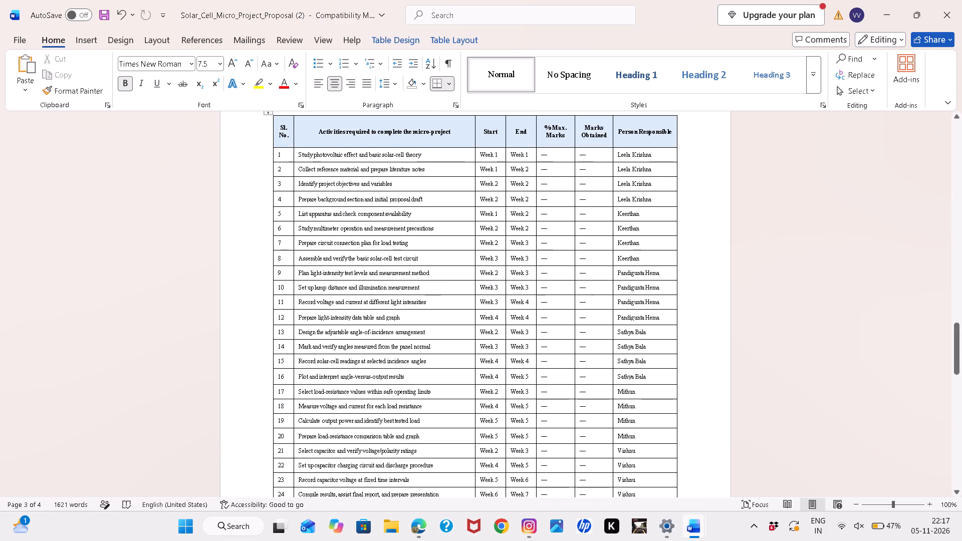
pyautogui.scroll(-2, 676, 424)
pyautogui.scroll(1, 676, 424)
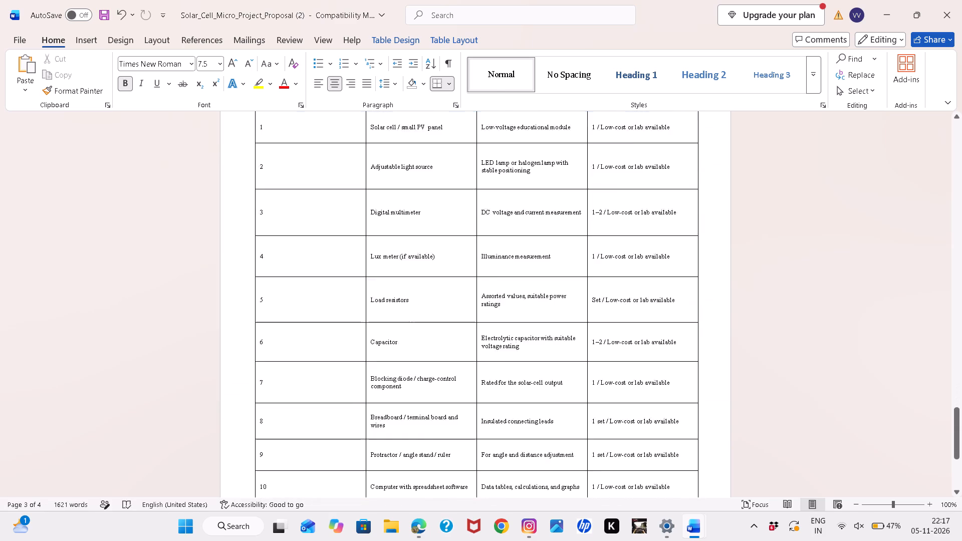
pyautogui.scroll(1, 676, 424)
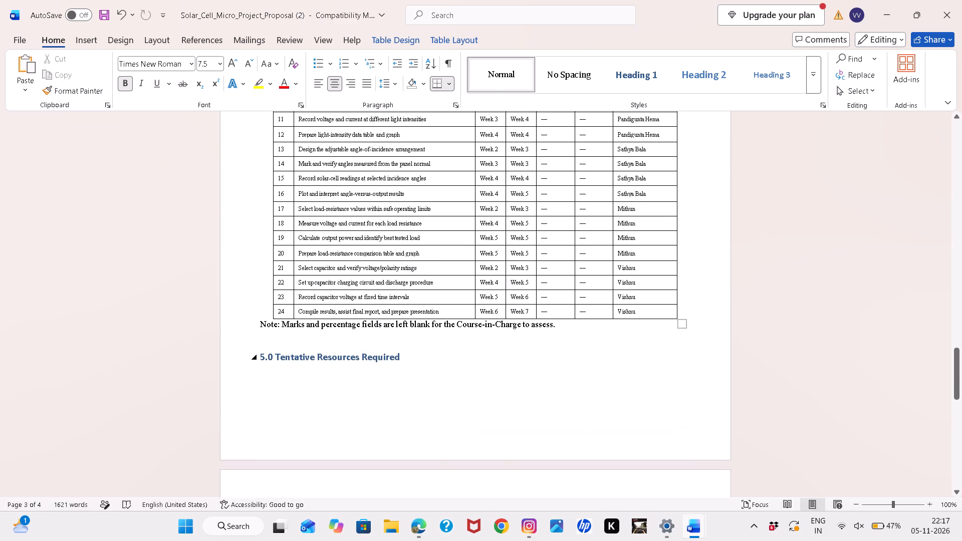
pyautogui.moveTo(680, 327); pyautogui.dragTo(676, 368)
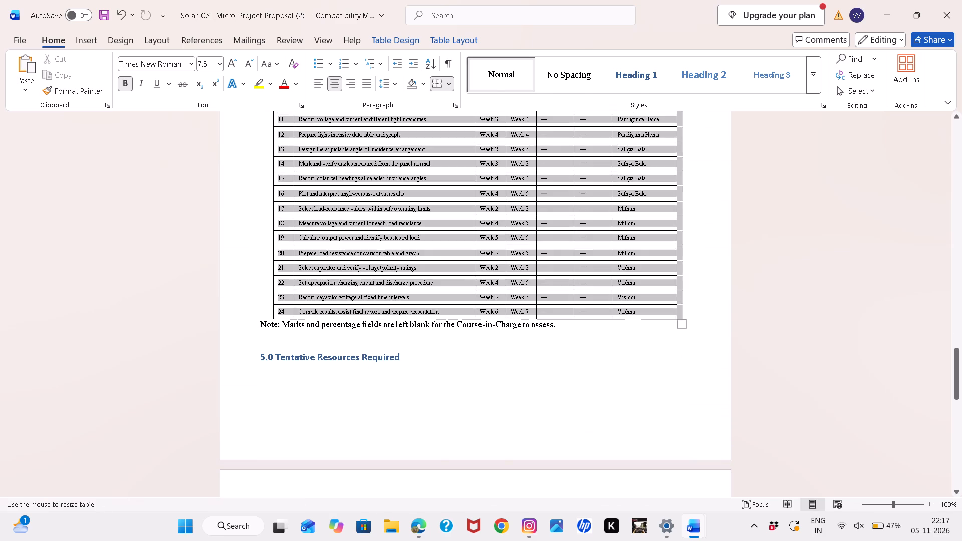
pyautogui.moveTo(676, 368); pyautogui.dragTo(680, 427)
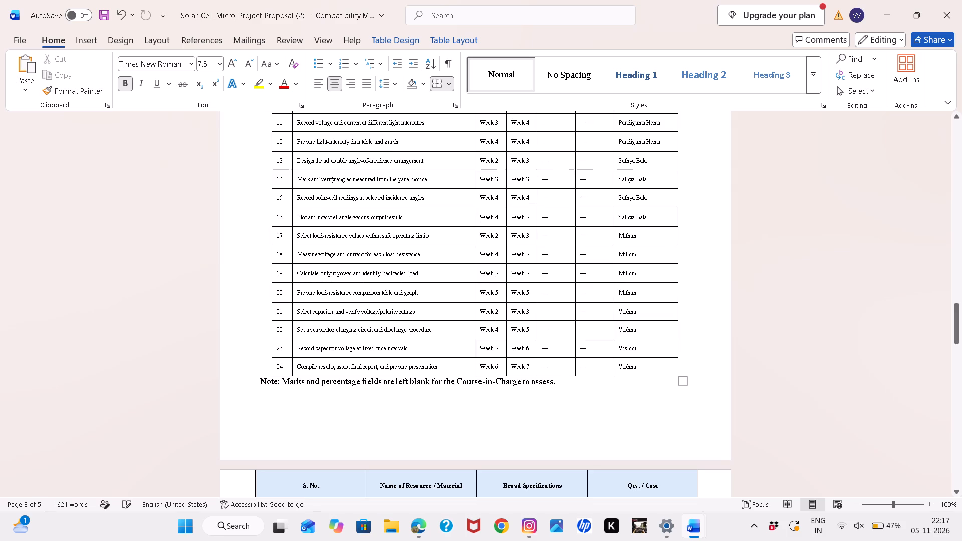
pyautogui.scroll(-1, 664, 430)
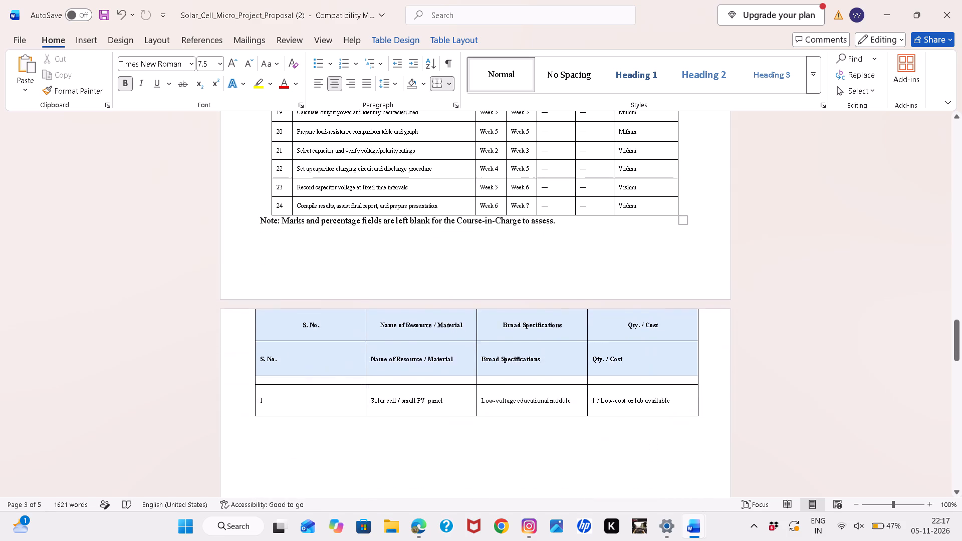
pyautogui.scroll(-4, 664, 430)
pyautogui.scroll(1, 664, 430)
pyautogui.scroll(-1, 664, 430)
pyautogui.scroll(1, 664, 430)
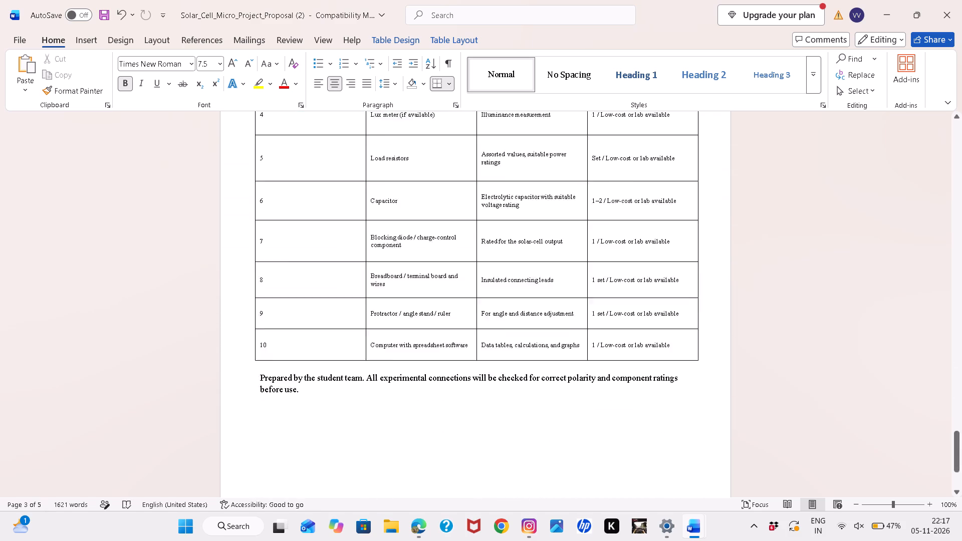
# Stretch the activities table further down towards the bottom of its page, making its rows taller while keeping its width.
pyautogui.scroll(2, 664, 430)
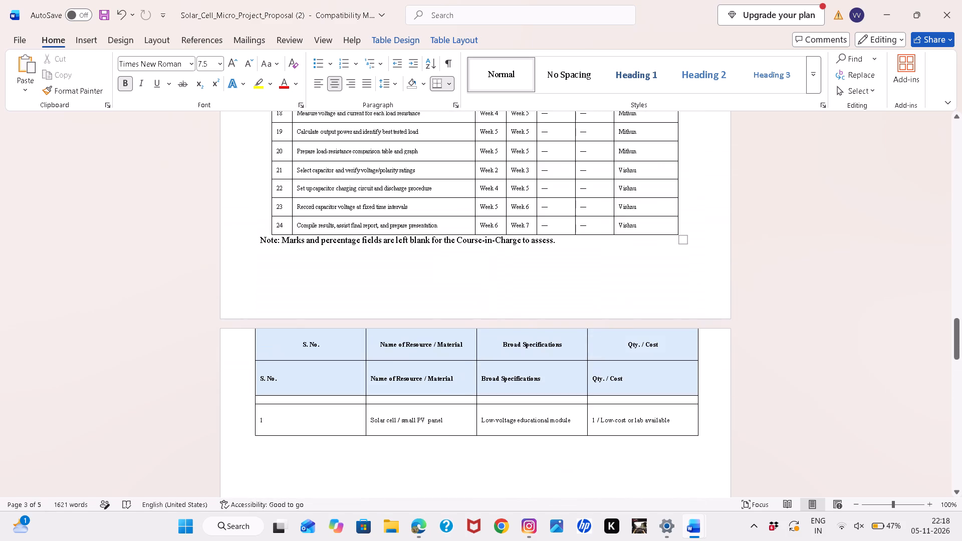
pyautogui.moveTo(682, 239); pyautogui.dragTo(676, 301)
pyautogui.moveTo(676, 301); pyautogui.dragTo(678, 310)
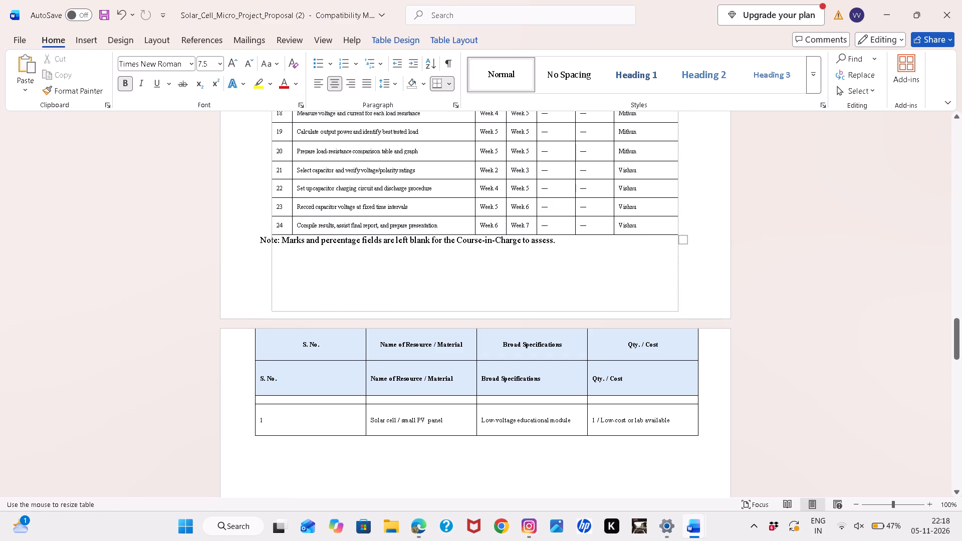
pyautogui.moveTo(678, 310); pyautogui.dragTo(678, 309)
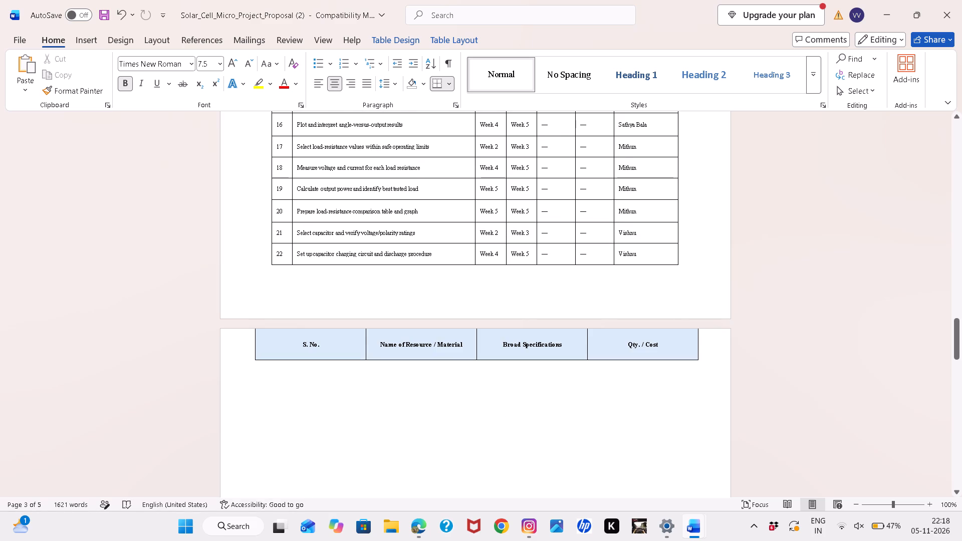
# Stretch the activities table down again from its last row, giving the rows more height and the table slightly more width.
pyautogui.scroll(3, 662, 318)
pyautogui.scroll(-1, 662, 318)
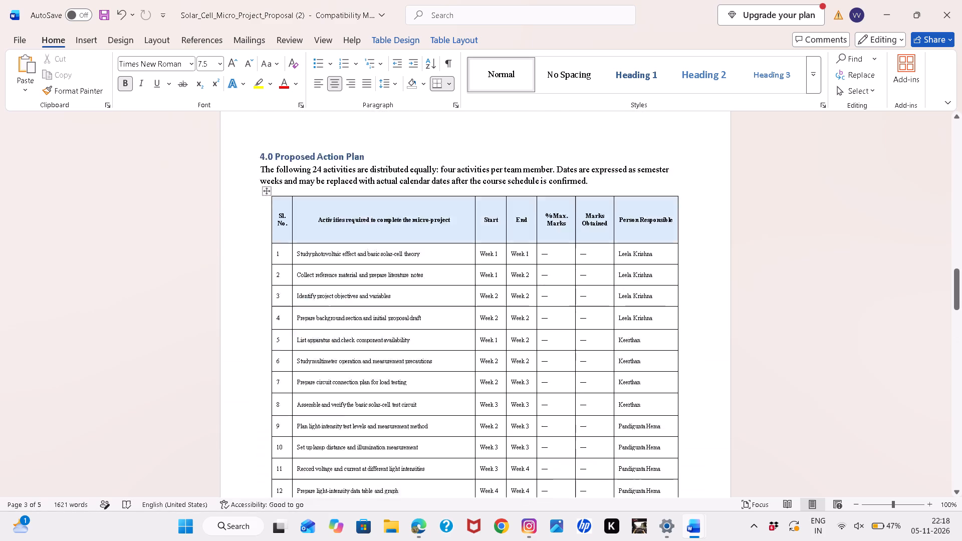
pyautogui.scroll(-3, 662, 318)
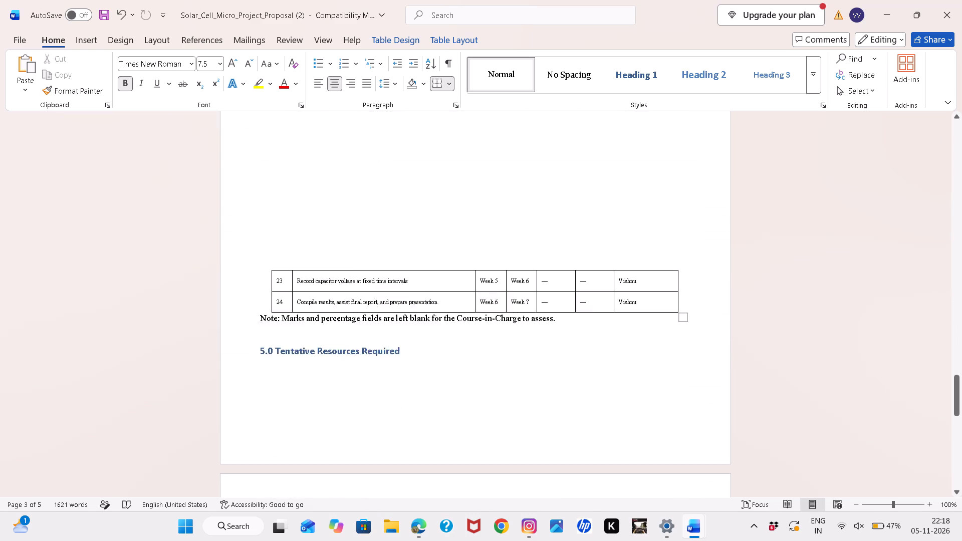
pyautogui.scroll(1, 662, 318)
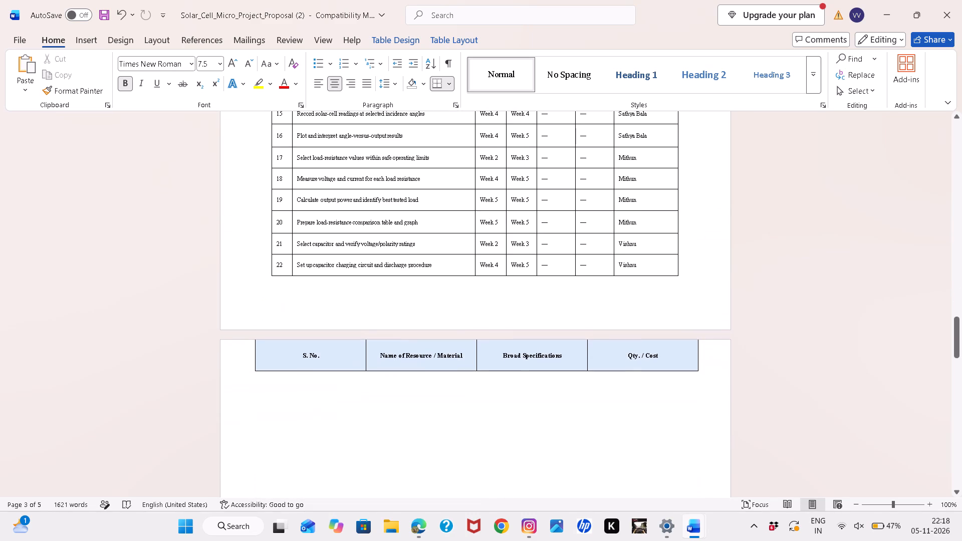
pyautogui.scroll(1, 662, 318)
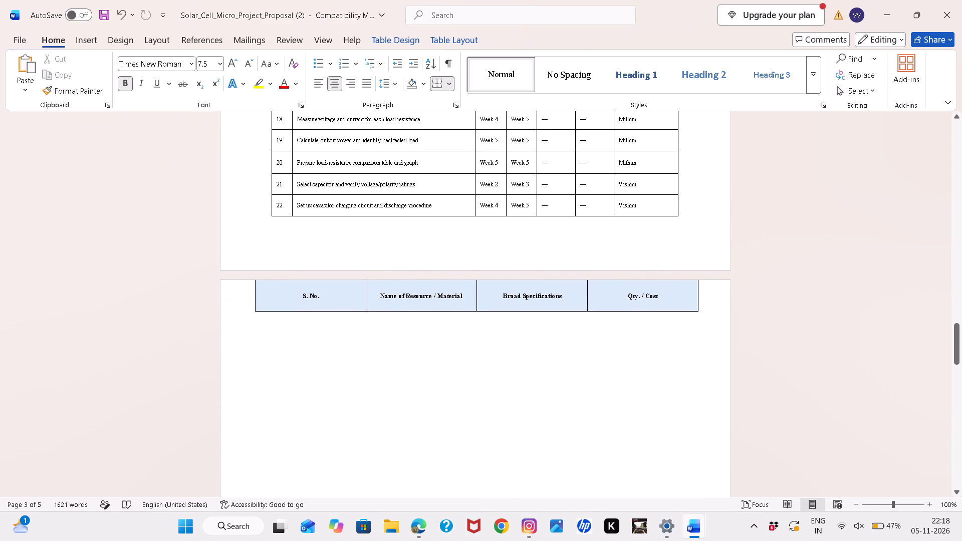
pyautogui.click(689, 223)
pyautogui.scroll(-5, 683, 263)
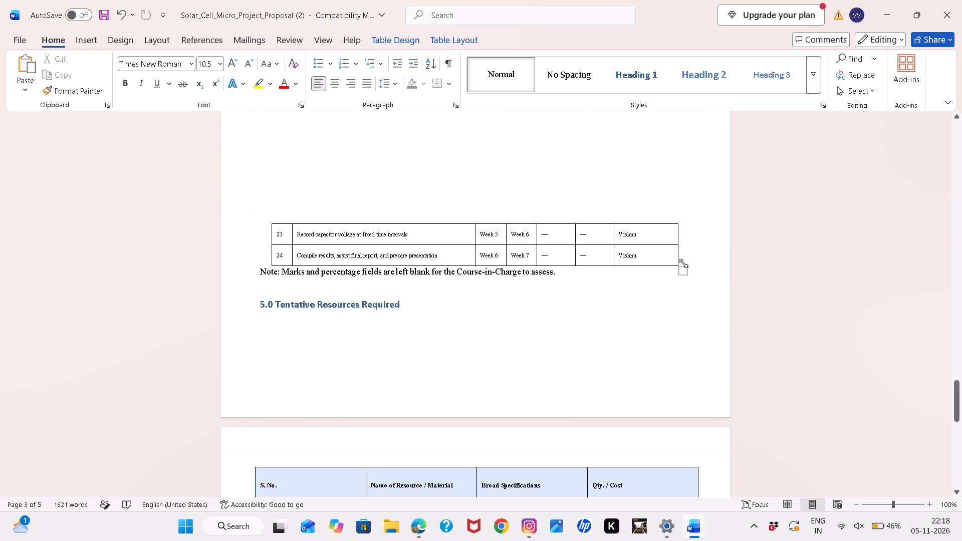
pyautogui.moveTo(683, 274); pyautogui.dragTo(679, 265)
pyautogui.click(679, 265)
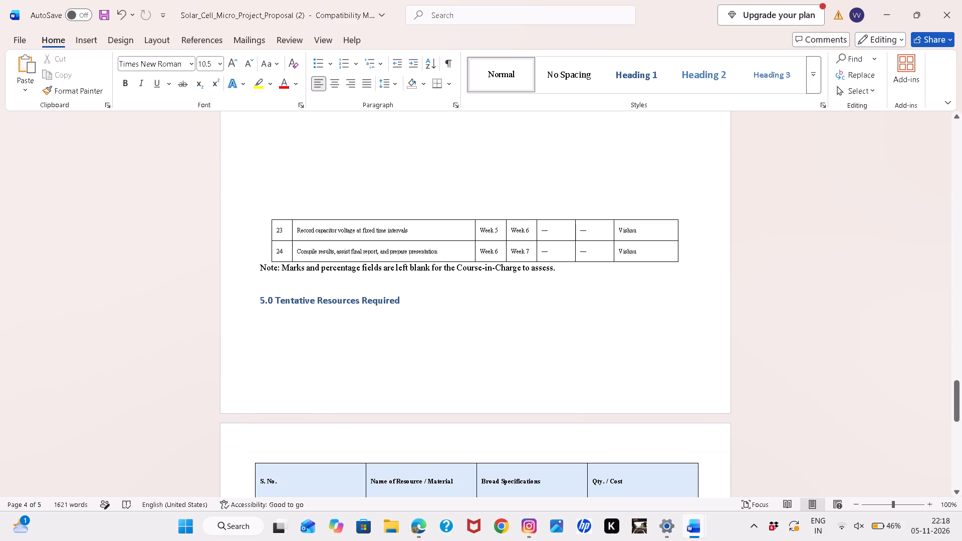
pyautogui.click(695, 245)
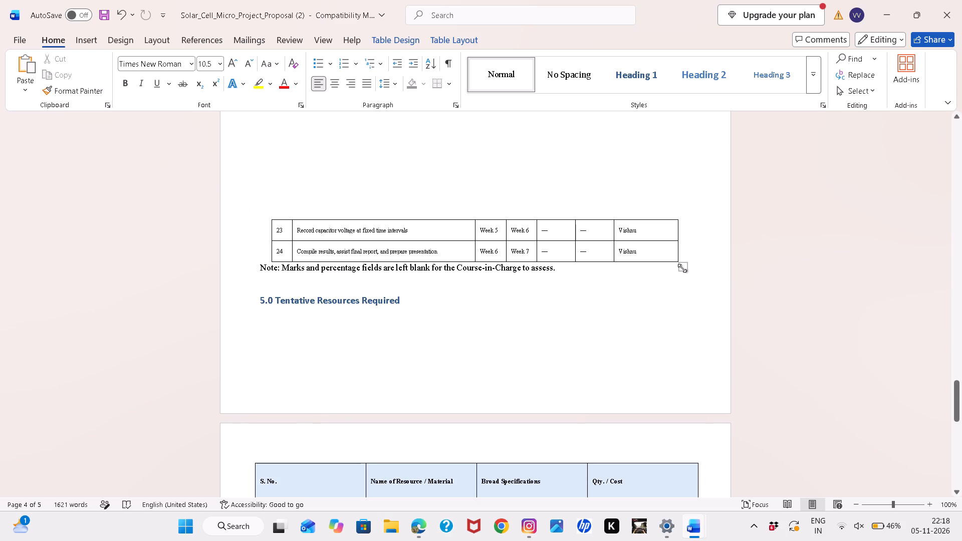
pyautogui.moveTo(682, 268); pyautogui.dragTo(692, 380)
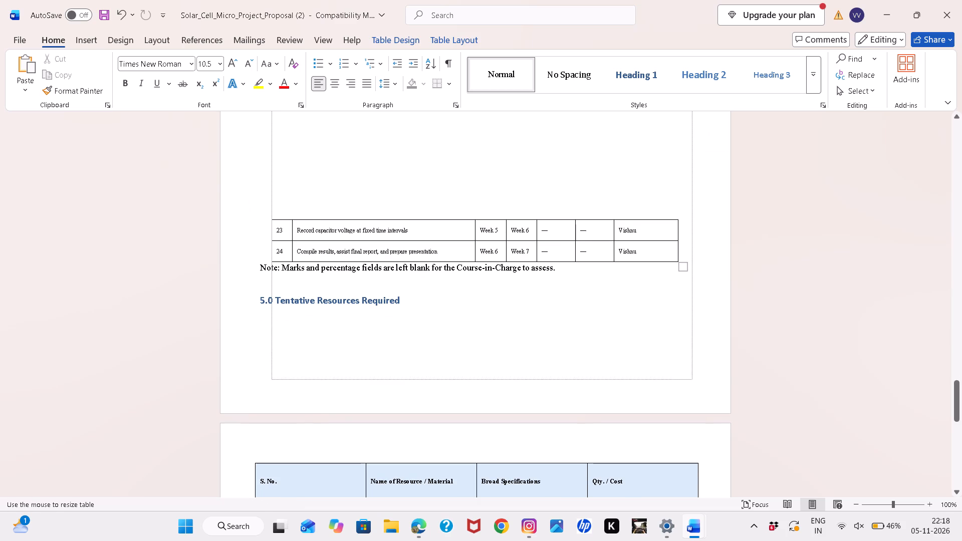
pyautogui.moveTo(692, 380); pyautogui.dragTo(692, 387)
# Apply the No Spacing style to the Sl. No. heading cell of the activities table.
pyautogui.scroll(-3, 692, 387)
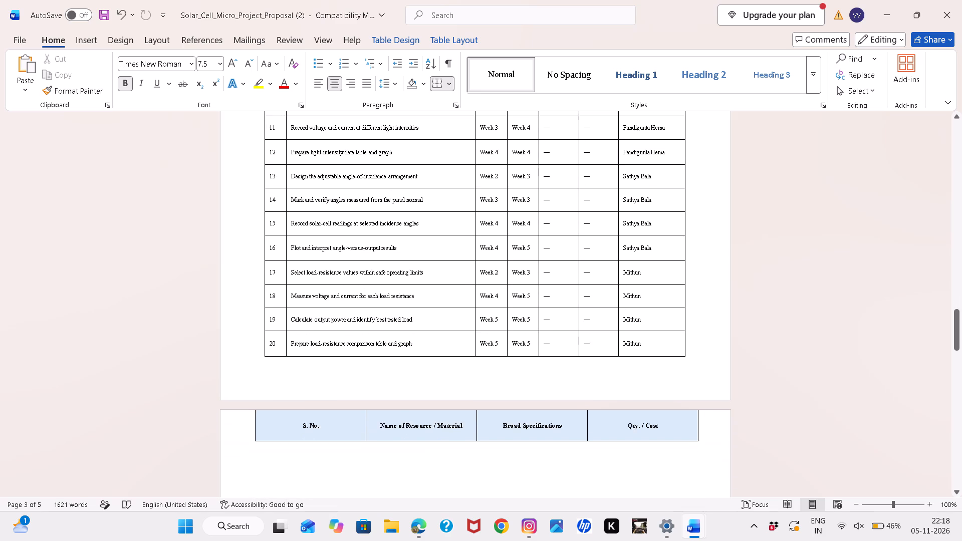
pyautogui.scroll(-4, 692, 387)
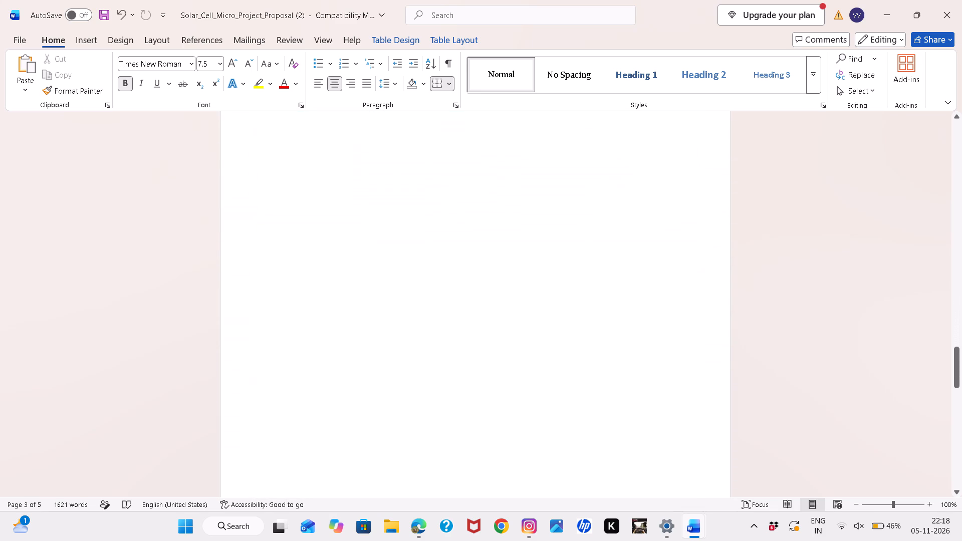
pyautogui.scroll(-2, 692, 387)
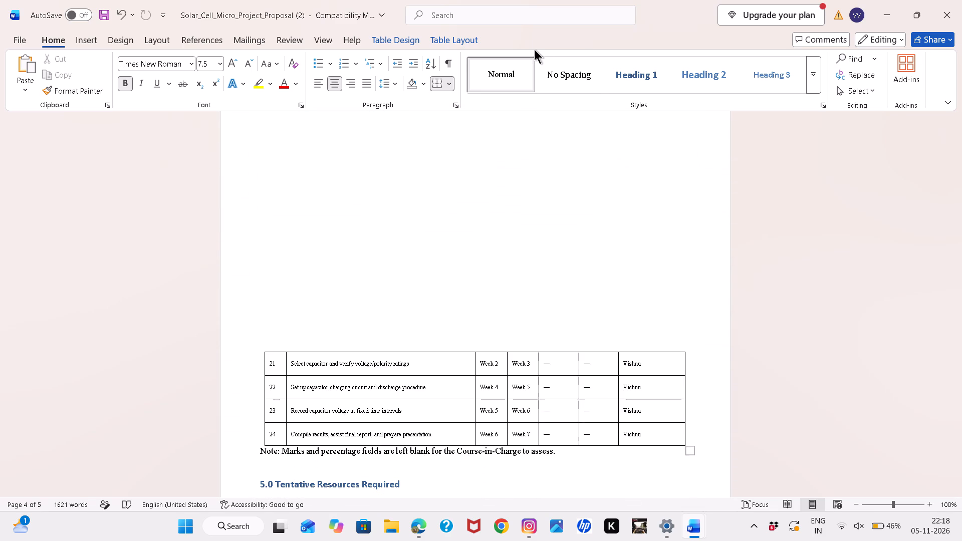
pyautogui.click(553, 69)
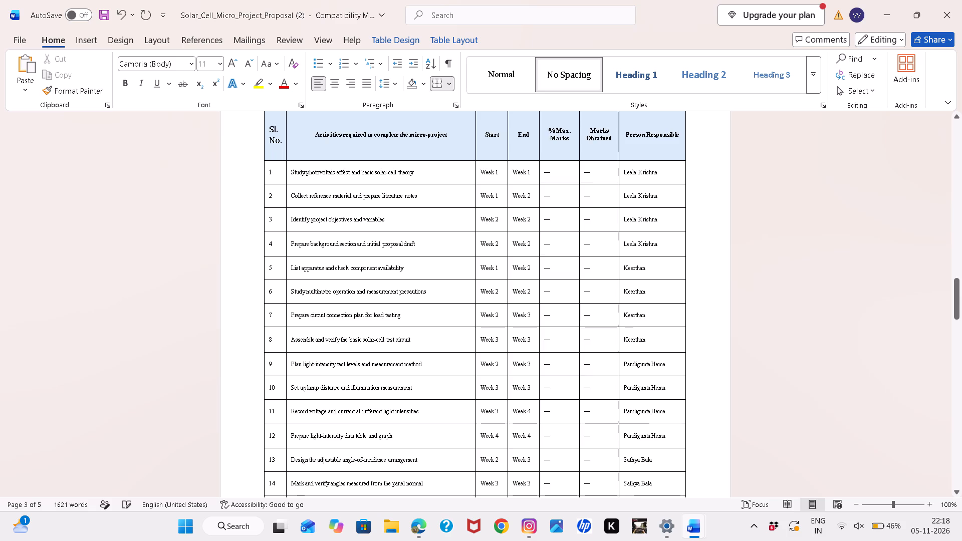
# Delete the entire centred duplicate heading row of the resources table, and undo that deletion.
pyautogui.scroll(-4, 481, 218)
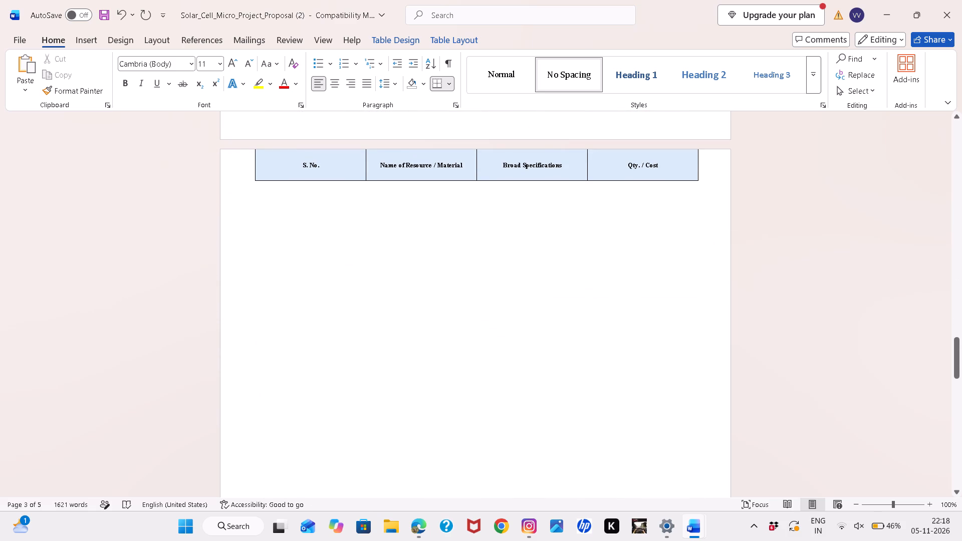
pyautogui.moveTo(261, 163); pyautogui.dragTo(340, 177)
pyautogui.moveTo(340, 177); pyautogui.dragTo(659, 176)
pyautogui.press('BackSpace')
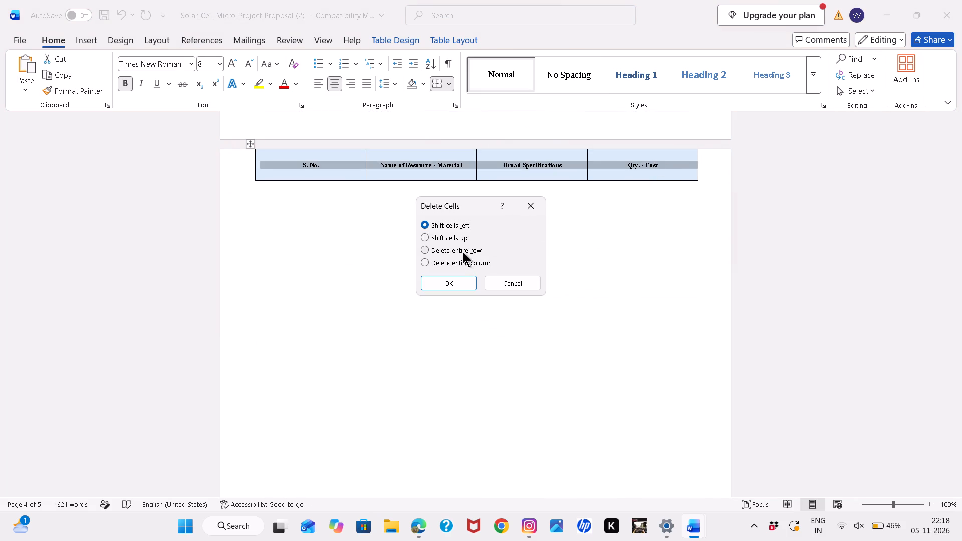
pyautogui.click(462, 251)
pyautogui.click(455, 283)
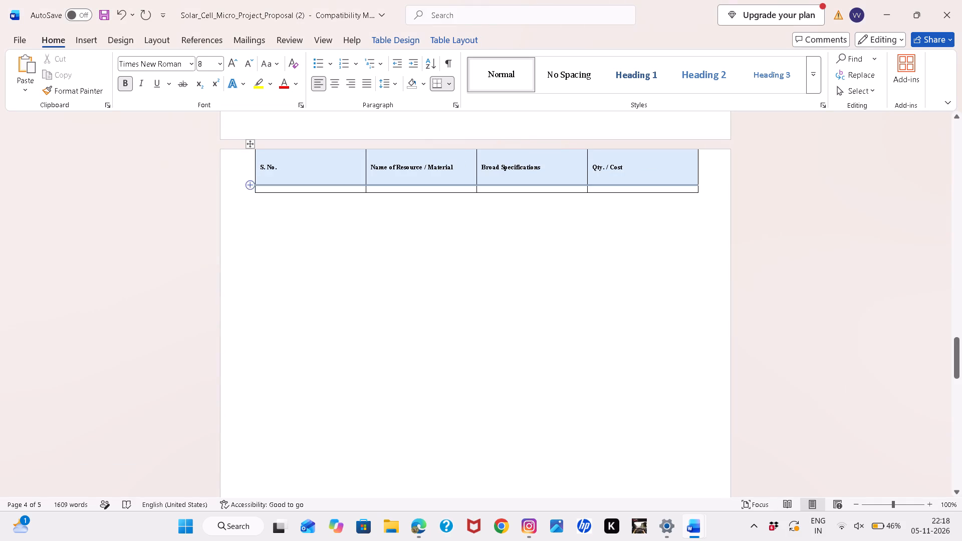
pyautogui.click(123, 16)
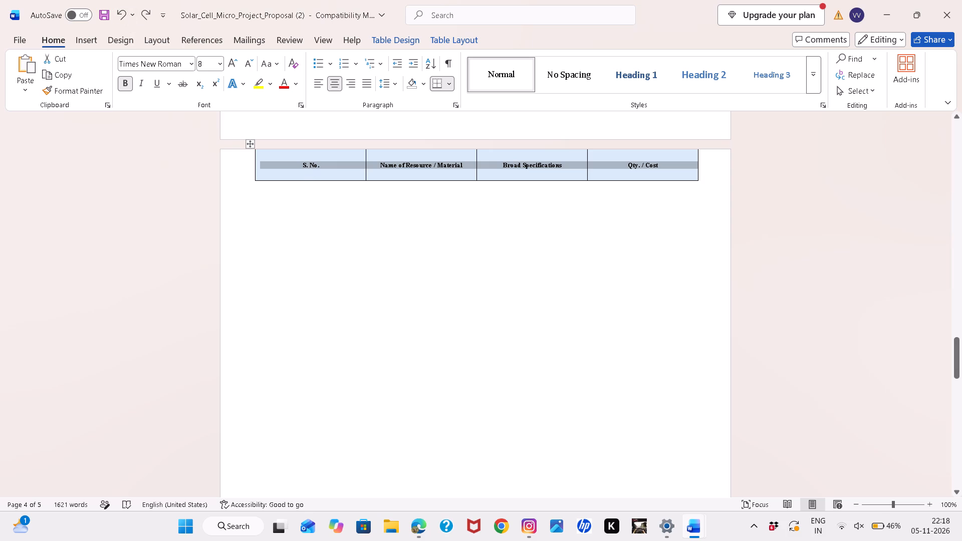
# Hide the white space between the pages.
pyautogui.doubleClick(252, 144)
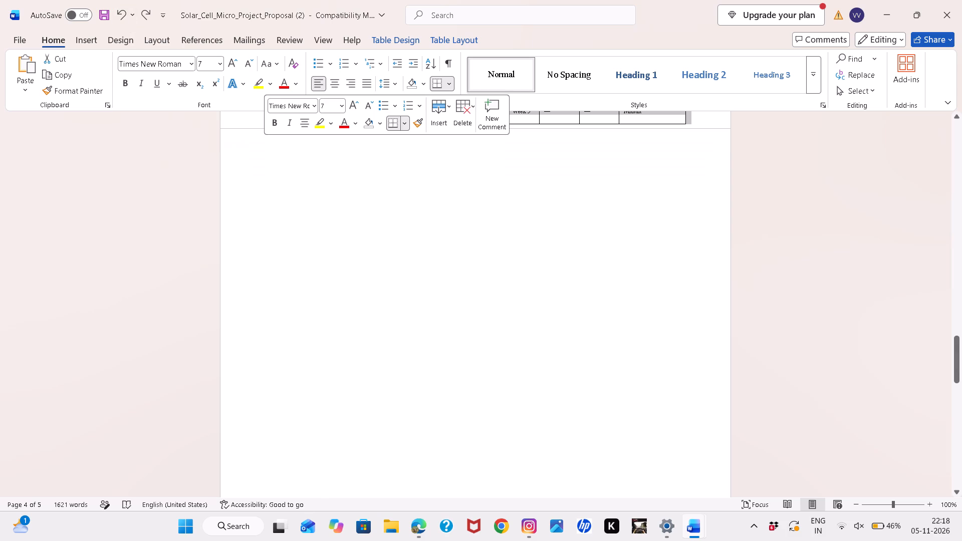
# Check how the activities and resources tables run across the page breaks.
pyautogui.scroll(1, 381, 274)
pyautogui.scroll(-1, 381, 274)
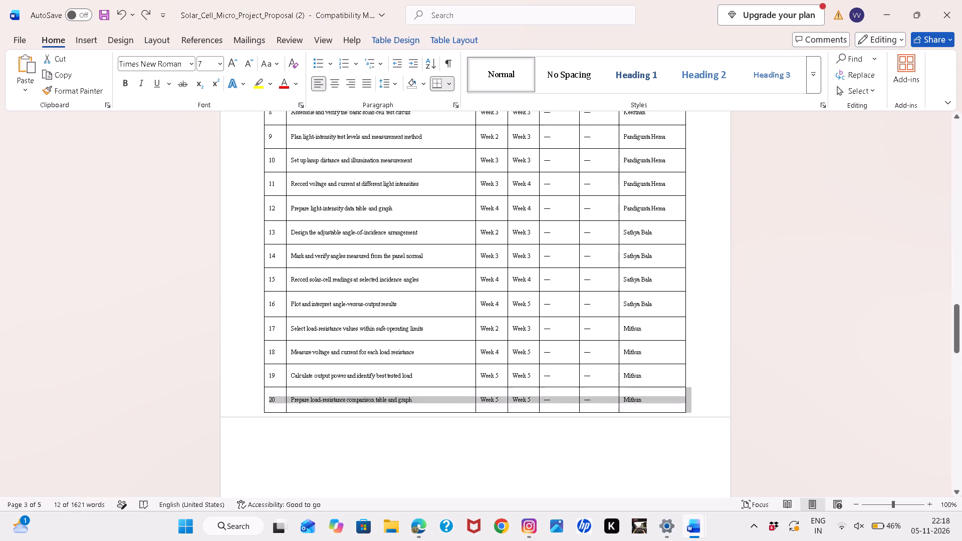
pyautogui.scroll(-1, 381, 274)
pyautogui.scroll(2, 381, 274)
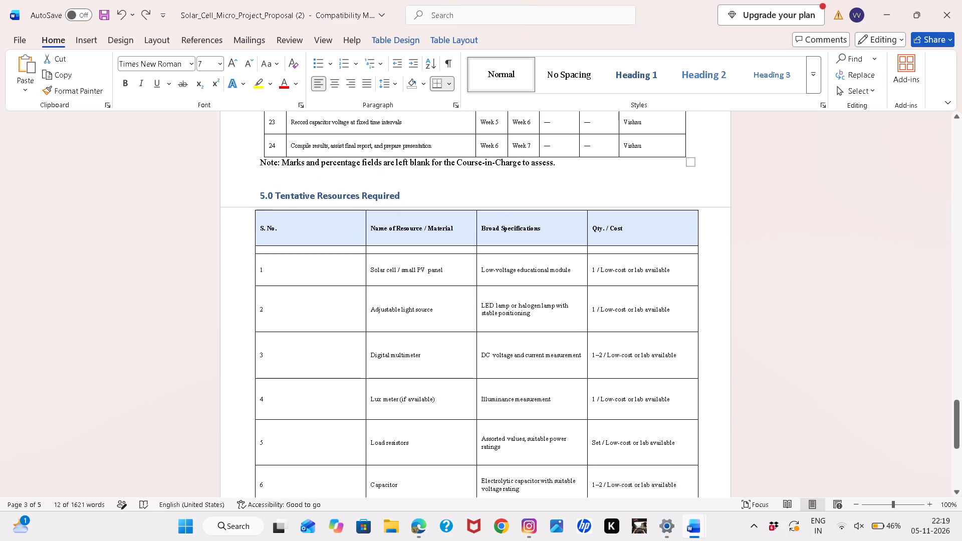
pyautogui.scroll(3, 381, 274)
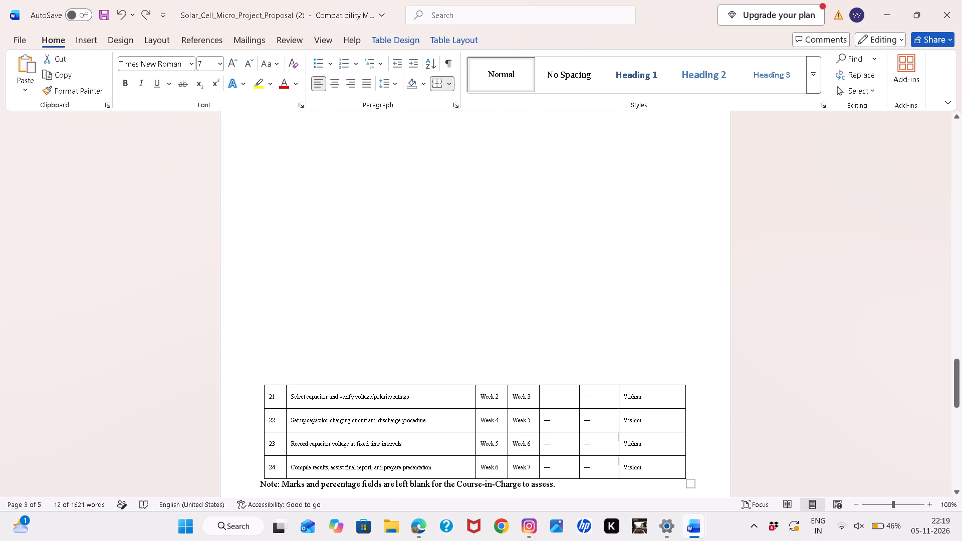
pyautogui.scroll(3, 381, 274)
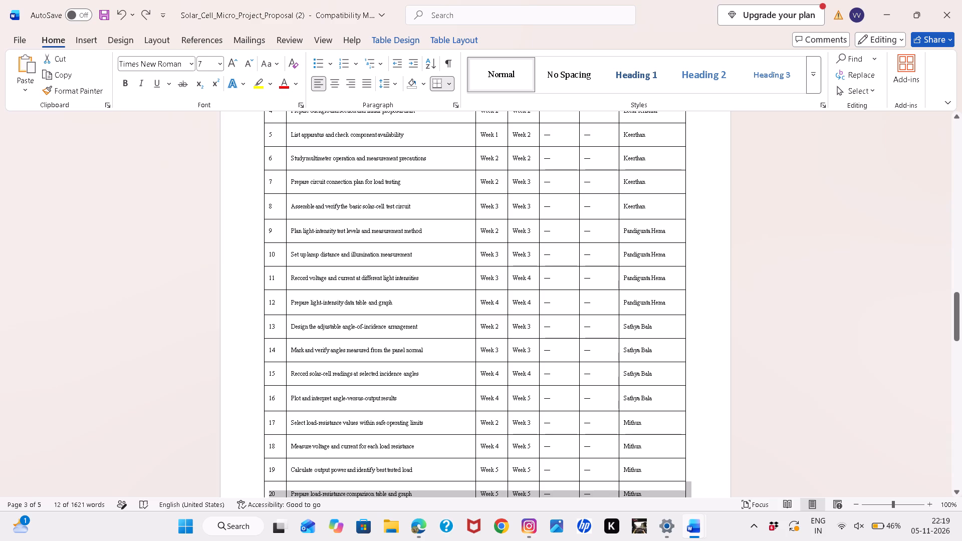
pyautogui.click(448, 85)
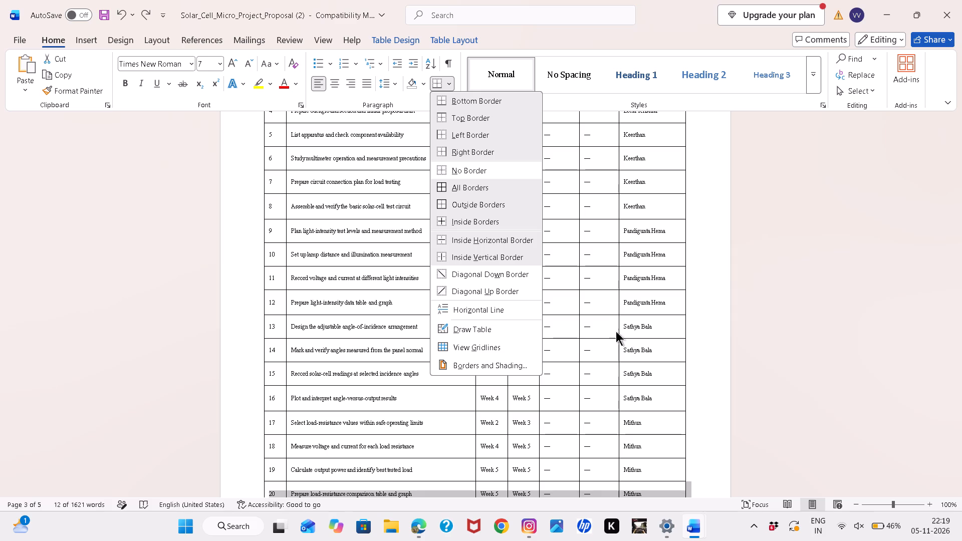
pyautogui.click(776, 255)
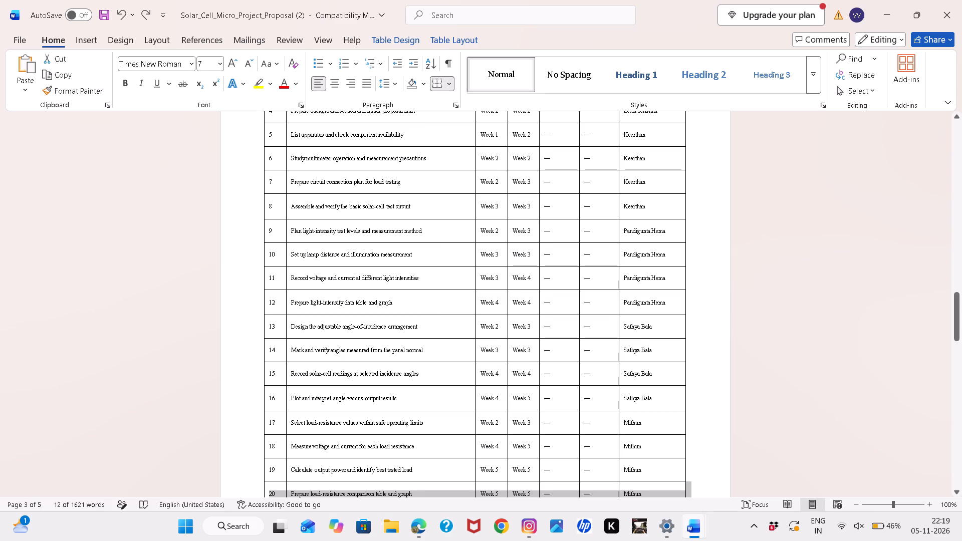
# Indent the Student Team Members heading and its six numbered names on the first page well into the page's right half.
pyautogui.scroll(3, 353, 185)
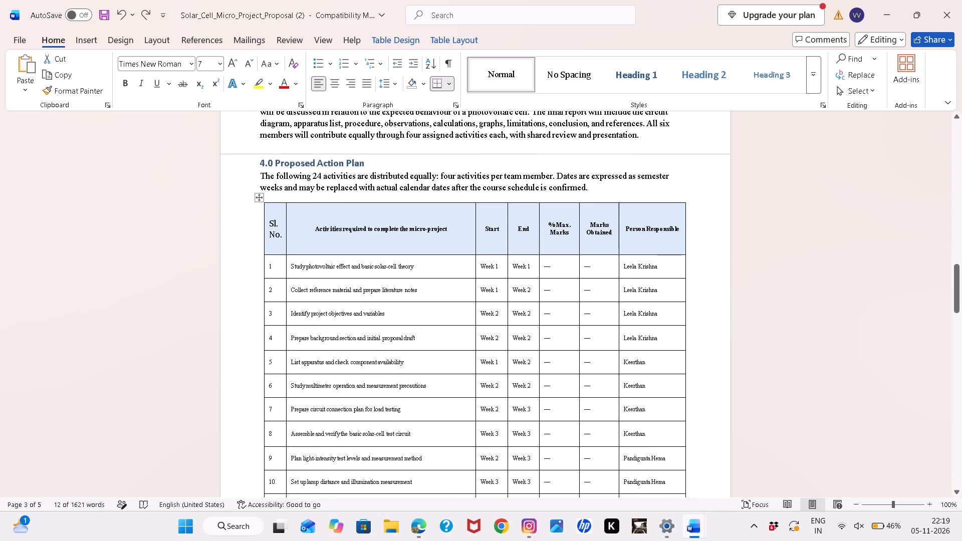
pyautogui.scroll(8, 353, 185)
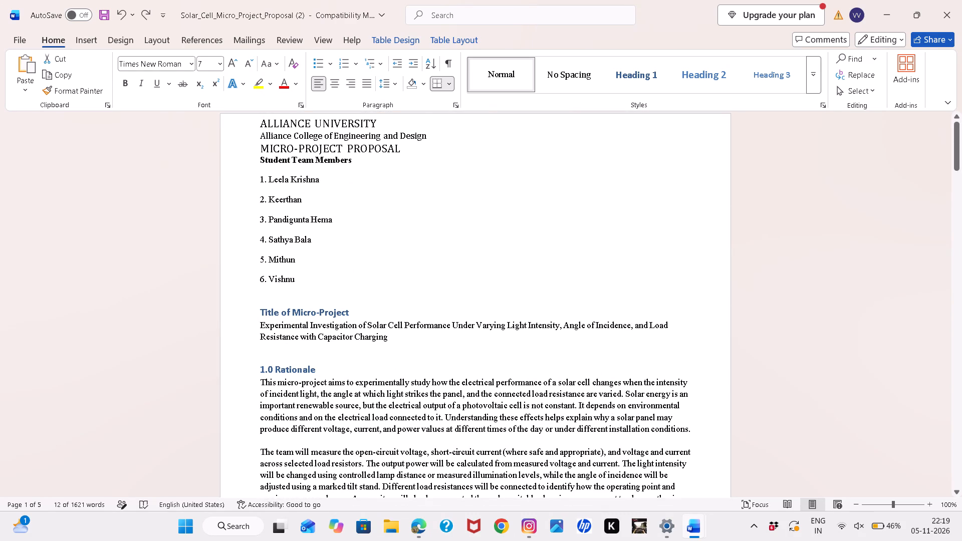
pyautogui.moveTo(255, 157); pyautogui.dragTo(303, 280)
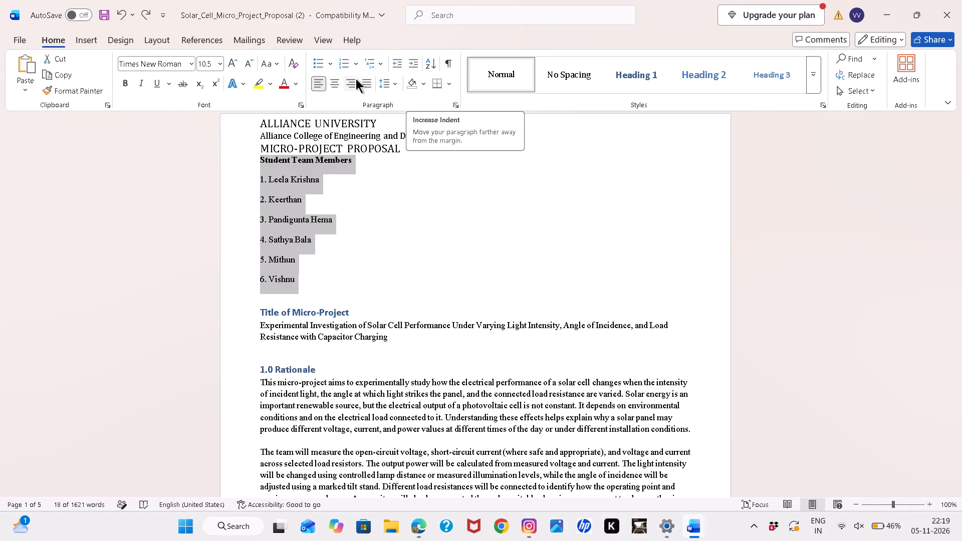
pyautogui.click(415, 63)
pyautogui.tripleClick(415, 63)
pyautogui.tripleClick(415, 63)
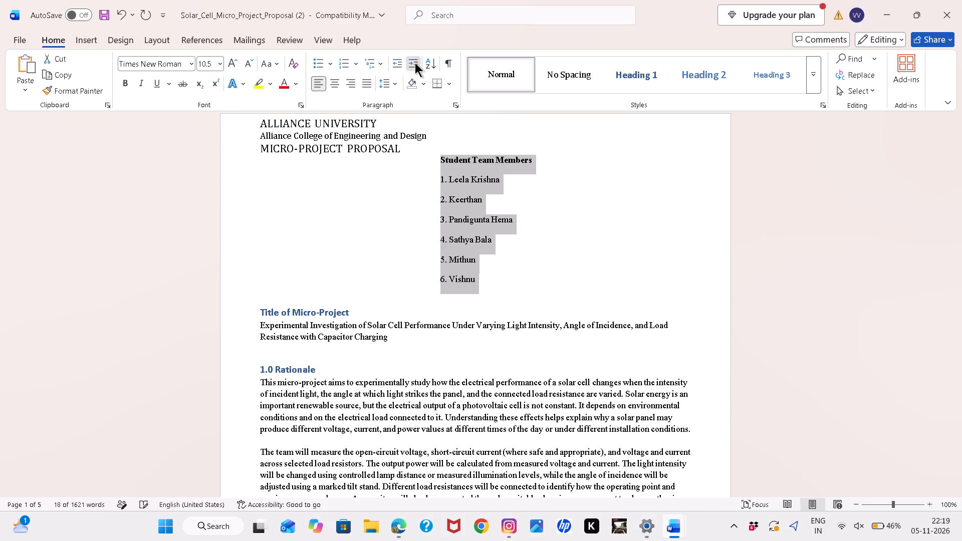
pyautogui.doubleClick(415, 63)
pyautogui.click(415, 63)
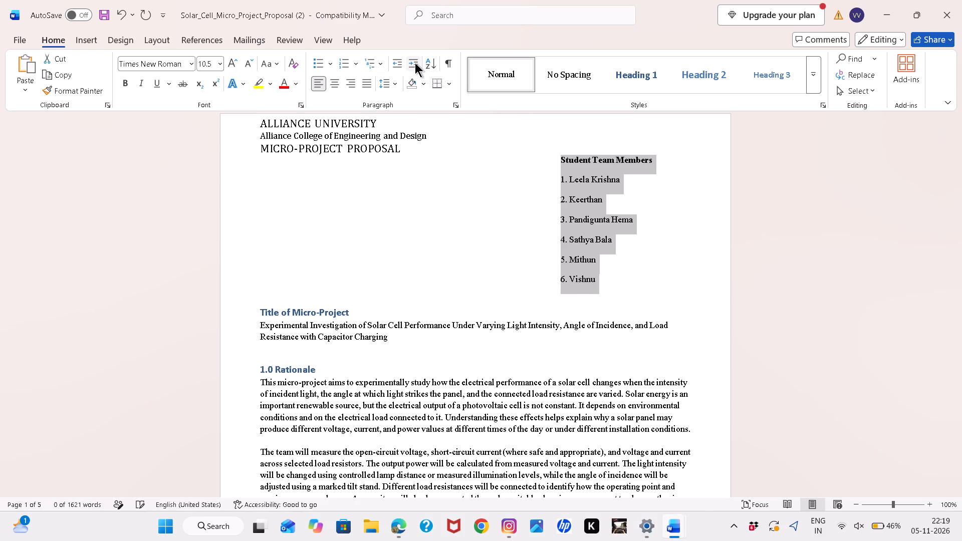
pyautogui.scroll(1, 372, 166)
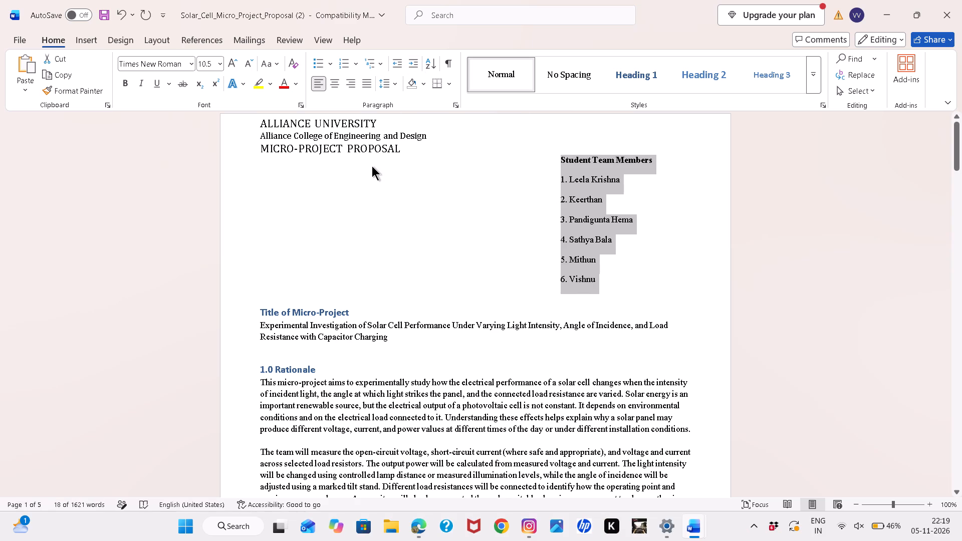
# Indent the three title lines at the top of the first page towards the middle of the page.
pyautogui.moveTo(253, 122); pyautogui.dragTo(357, 156)
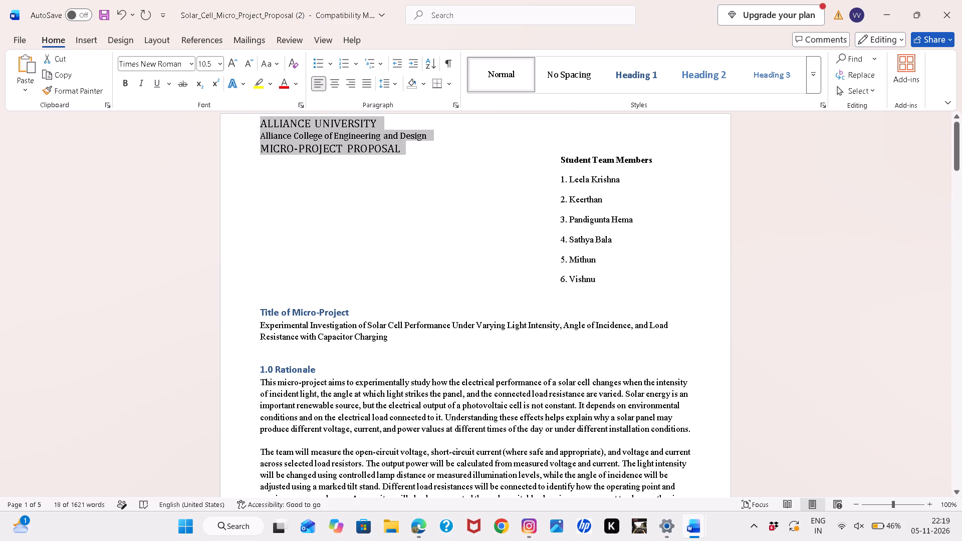
pyautogui.moveTo(357, 156); pyautogui.dragTo(390, 162)
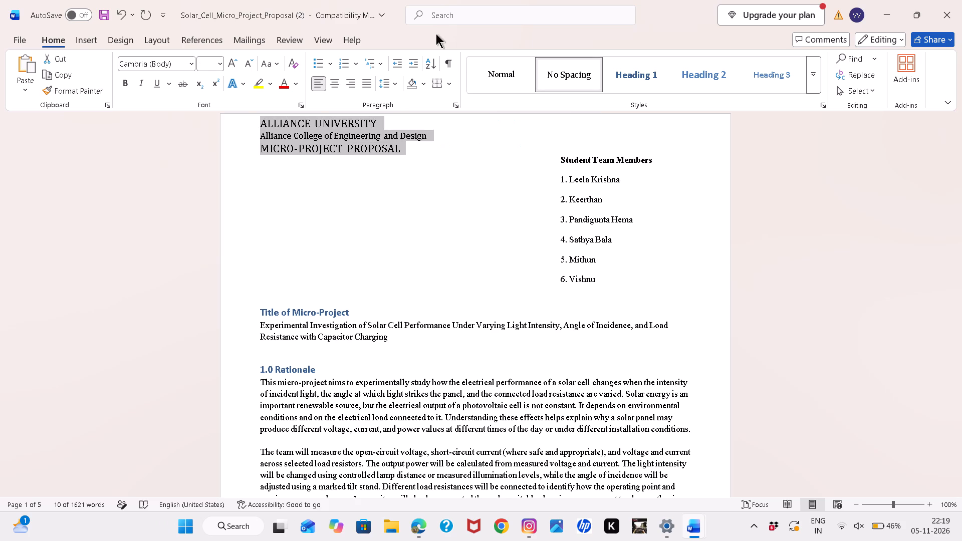
pyautogui.tripleClick(412, 67)
pyautogui.doubleClick(412, 67)
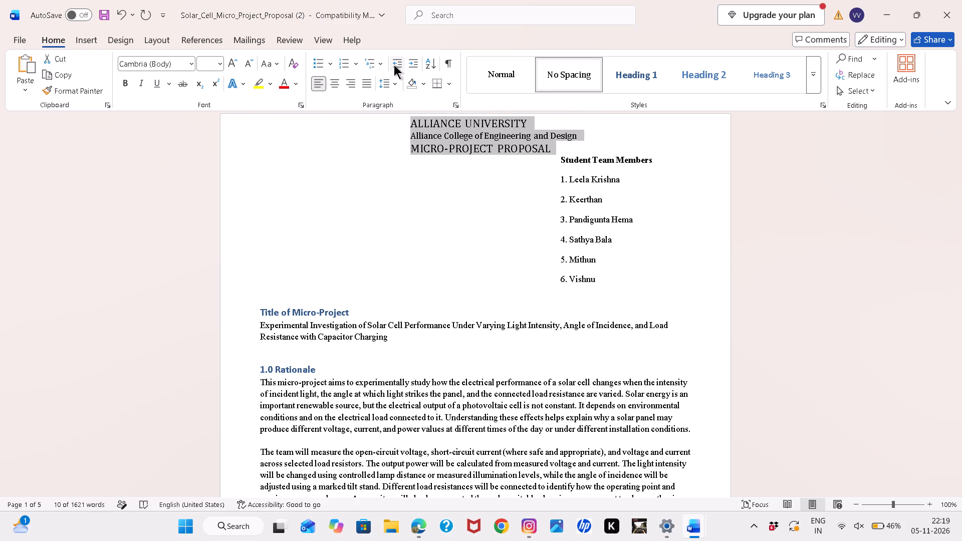
pyautogui.click(394, 65)
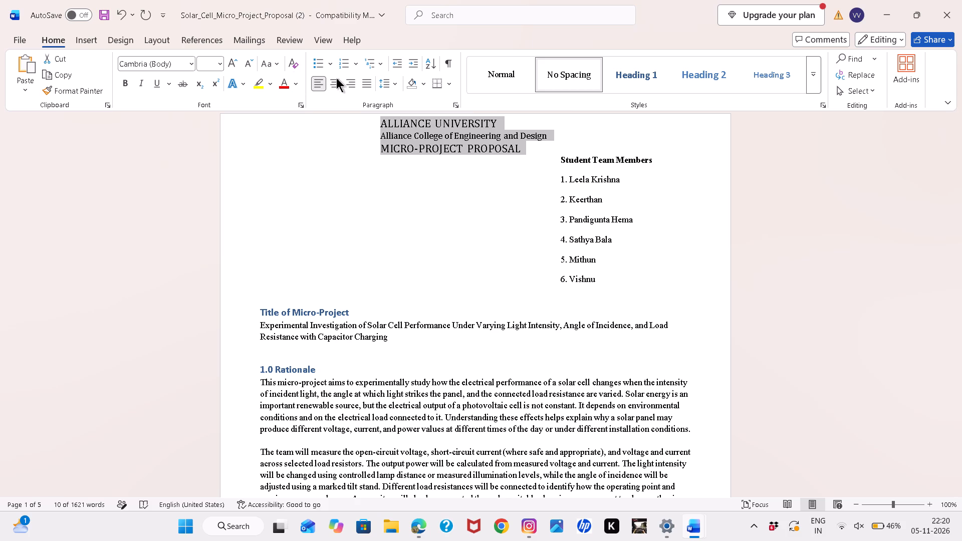
# Set the font size of the three title lines to 16.
pyautogui.rightClick(398, 124)
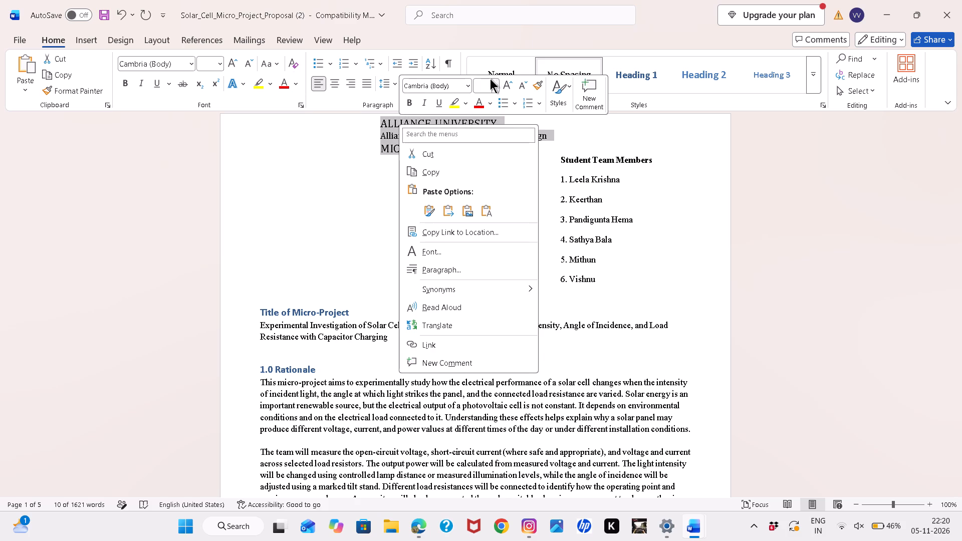
pyautogui.click(495, 85)
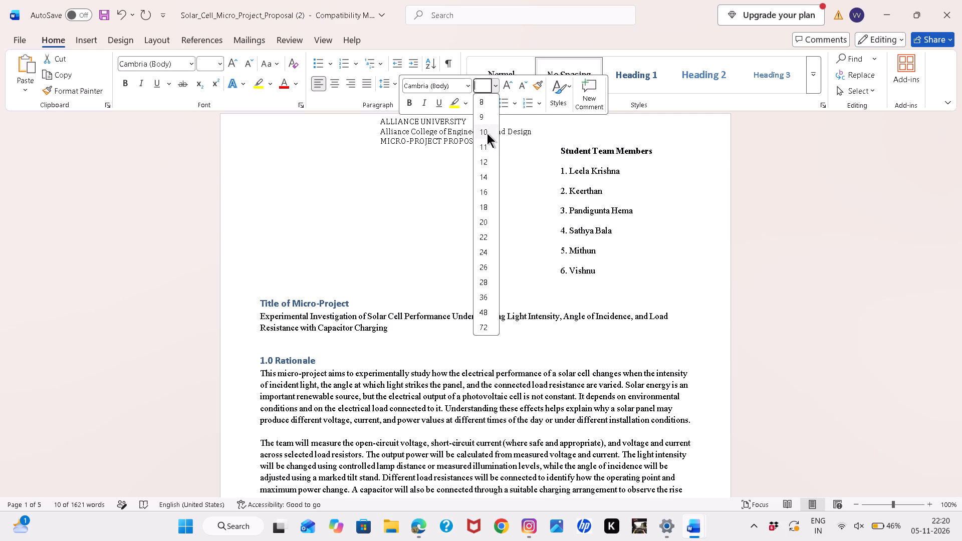
pyautogui.click(482, 195)
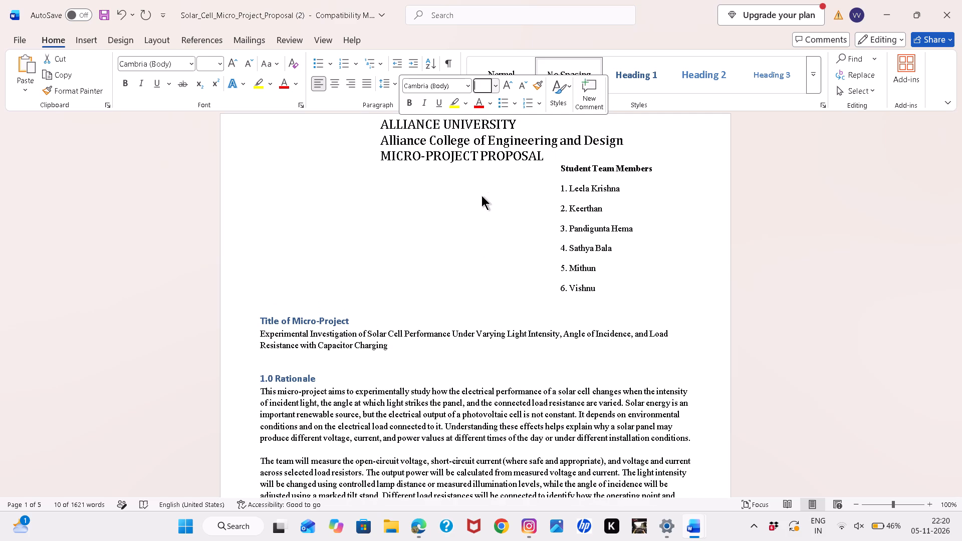
# Replace "College of Engineering and Design" in the second title line with "School of Applied Engineering", keeping MICRO-PROJECT PROPOSAL on its own line.
pyautogui.click(427, 140)
pyautogui.moveTo(427, 140); pyautogui.dragTo(600, 144)
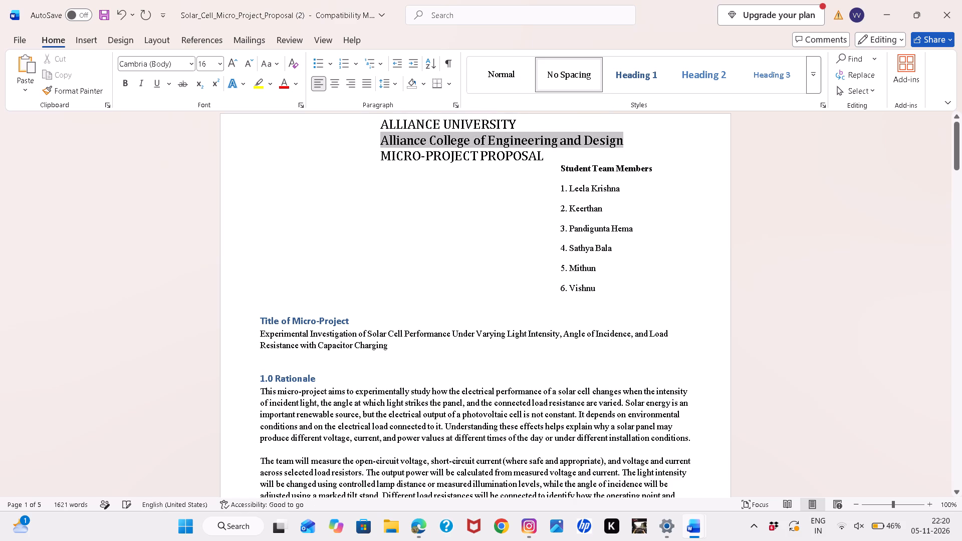
pyautogui.moveTo(600, 144); pyautogui.dragTo(623, 142)
pyautogui.click(623, 142)
pyautogui.moveTo(623, 142); pyautogui.dragTo(614, 141)
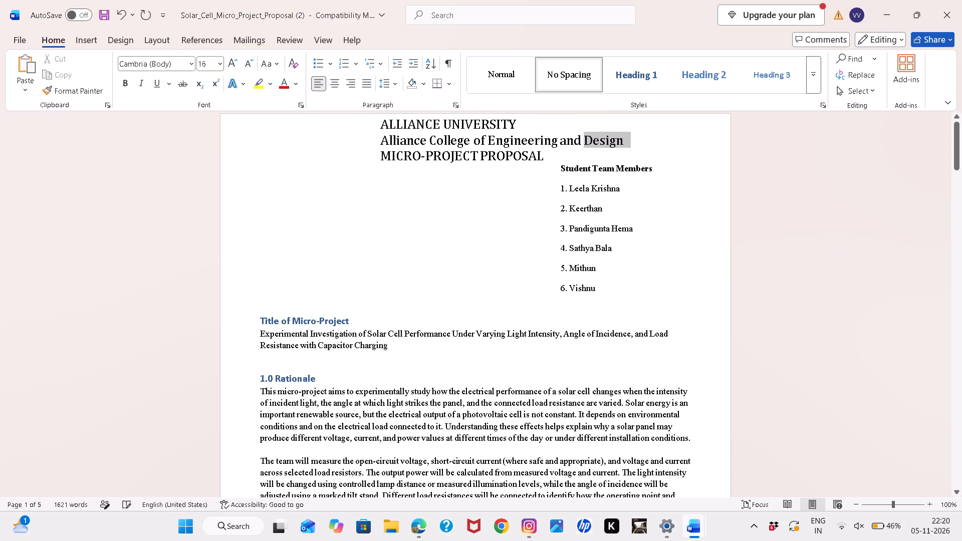
pyautogui.moveTo(614, 141); pyautogui.dragTo(443, 139)
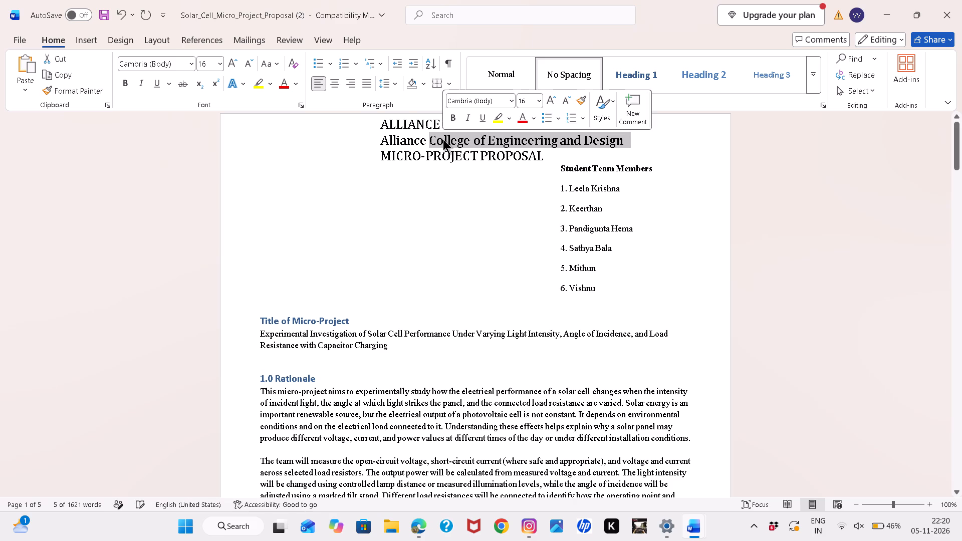
pyautogui.press('BackSpace')
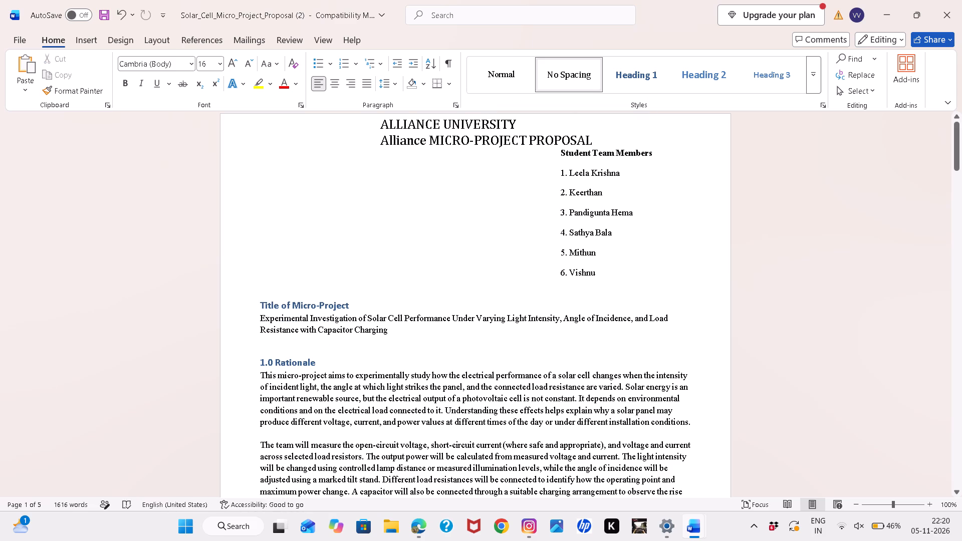
pyautogui.write('School of')
pyautogui.press('space')
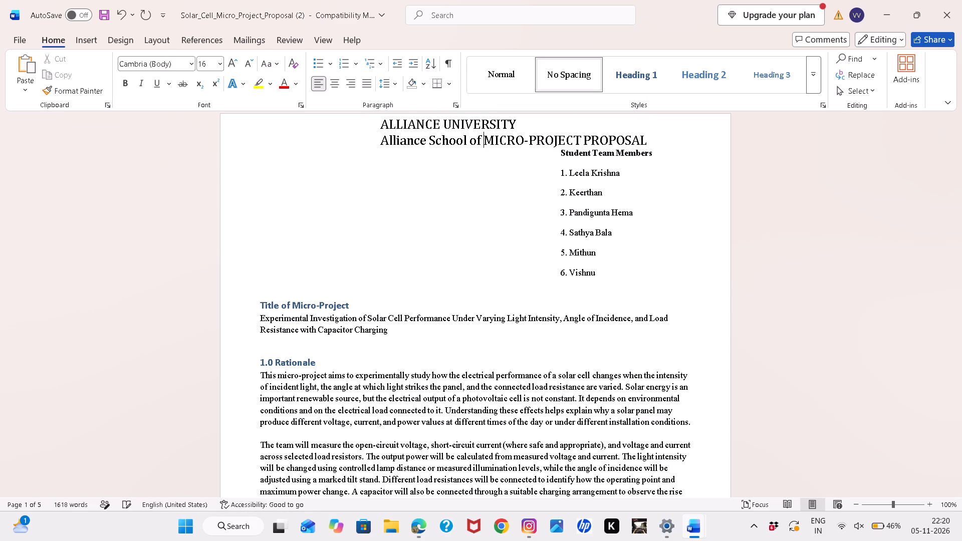
pyautogui.write('Applied')
pyautogui.press('space')
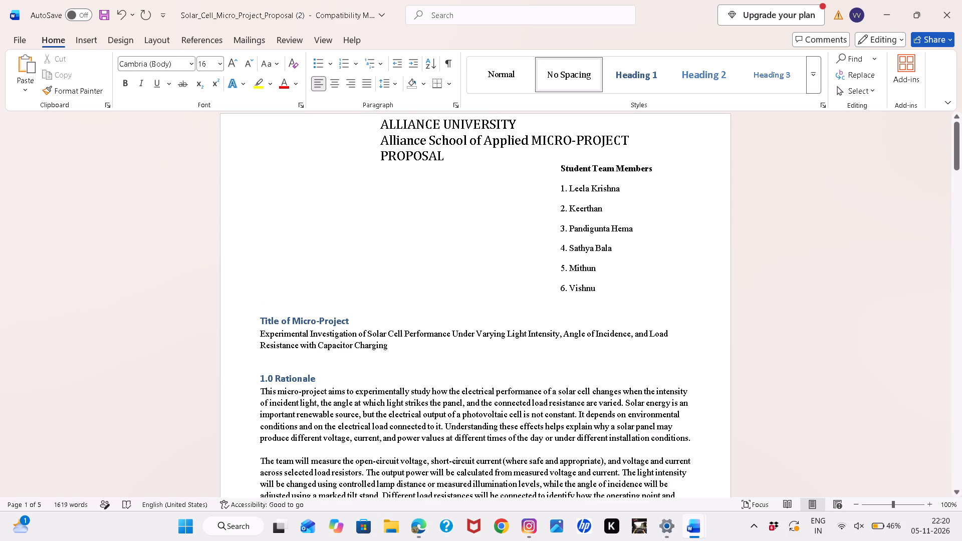
pyautogui.write('Engi')
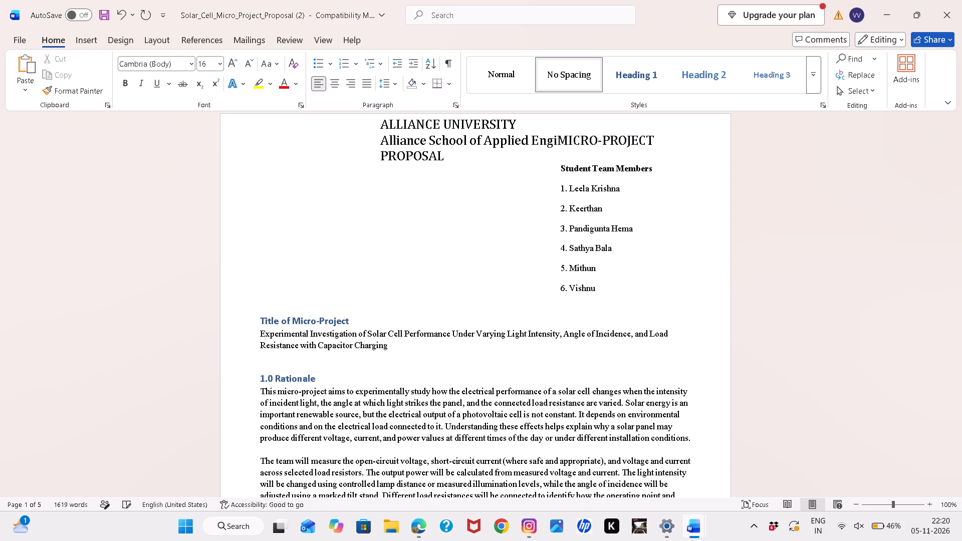
pyautogui.write('neee')
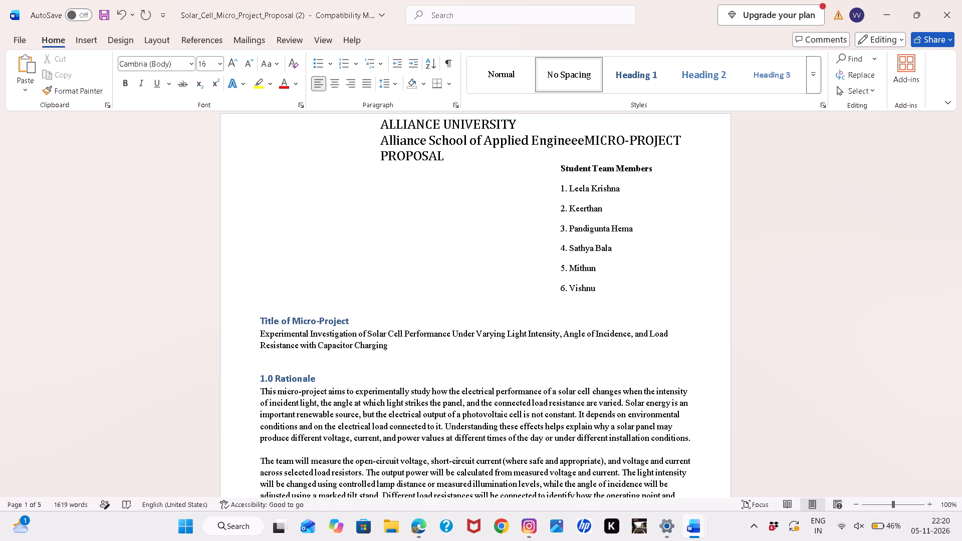
pyautogui.press('BackSpace')
pyautogui.write('ring')
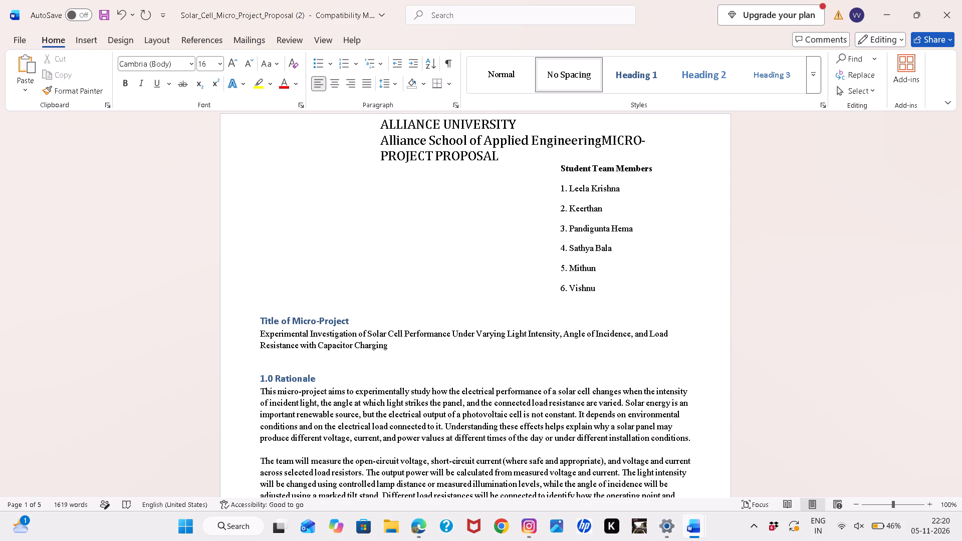
pyautogui.press('Return')
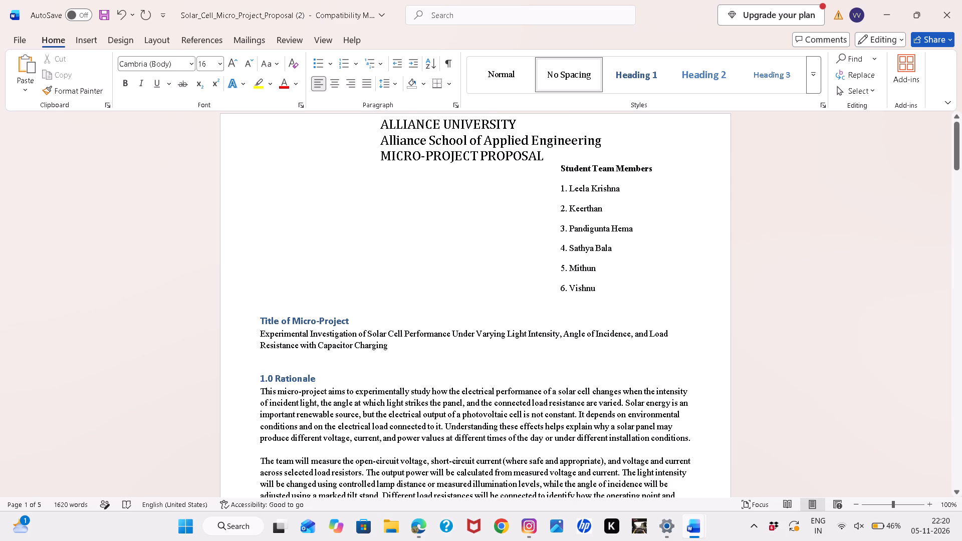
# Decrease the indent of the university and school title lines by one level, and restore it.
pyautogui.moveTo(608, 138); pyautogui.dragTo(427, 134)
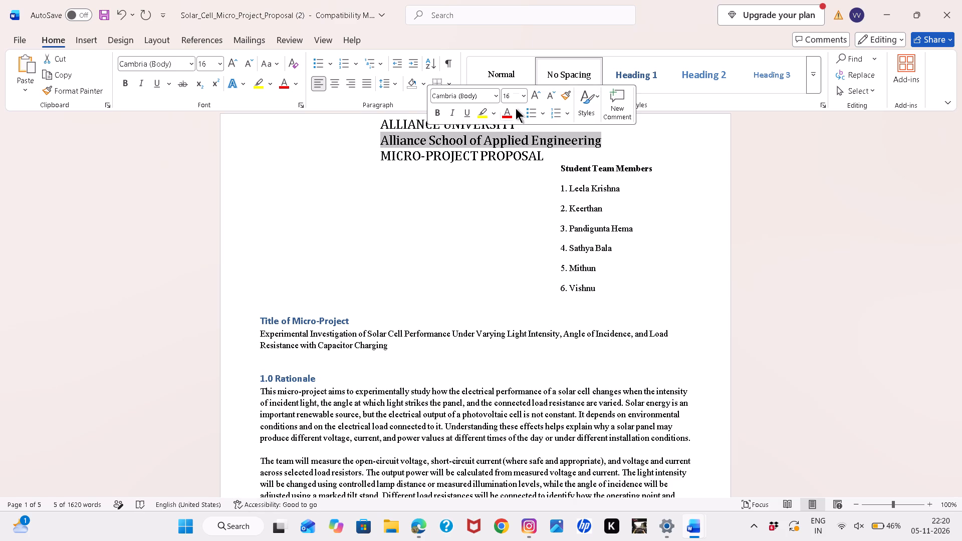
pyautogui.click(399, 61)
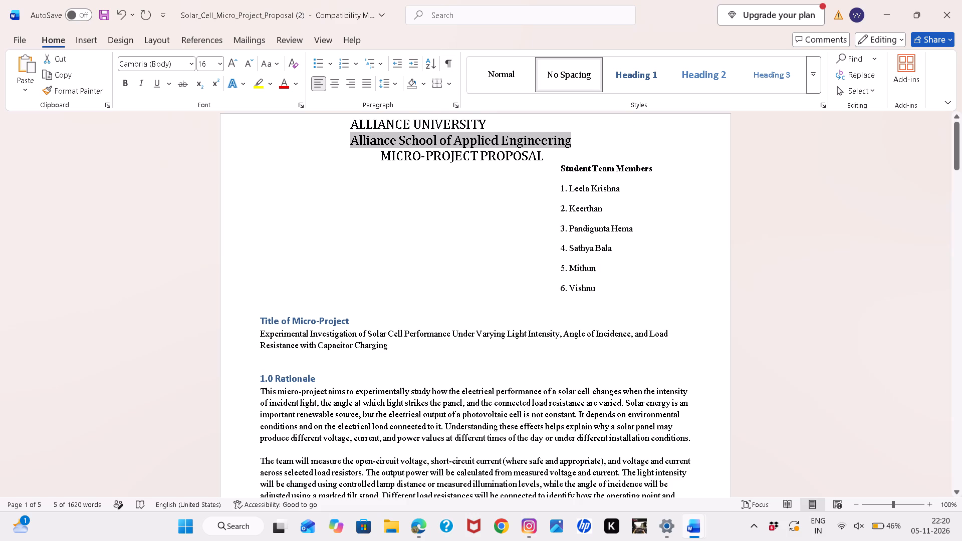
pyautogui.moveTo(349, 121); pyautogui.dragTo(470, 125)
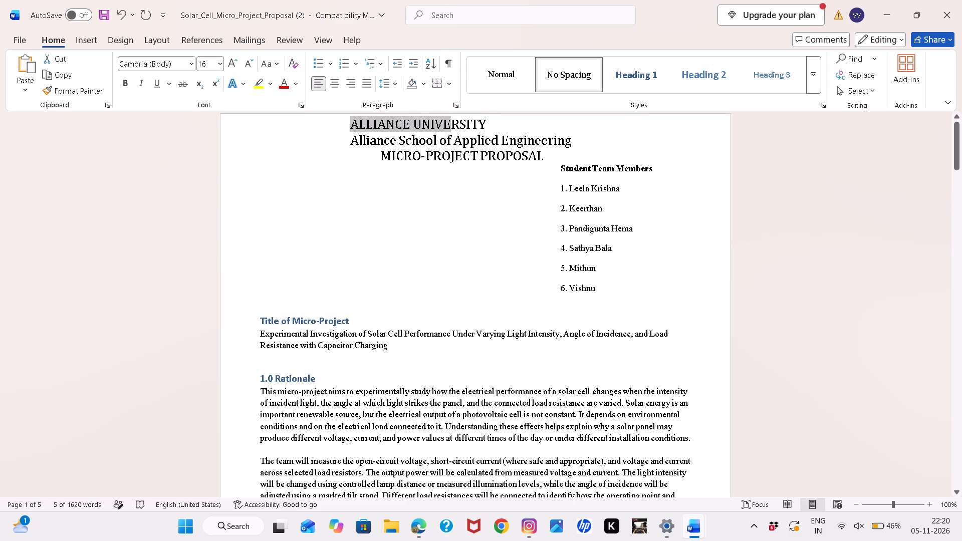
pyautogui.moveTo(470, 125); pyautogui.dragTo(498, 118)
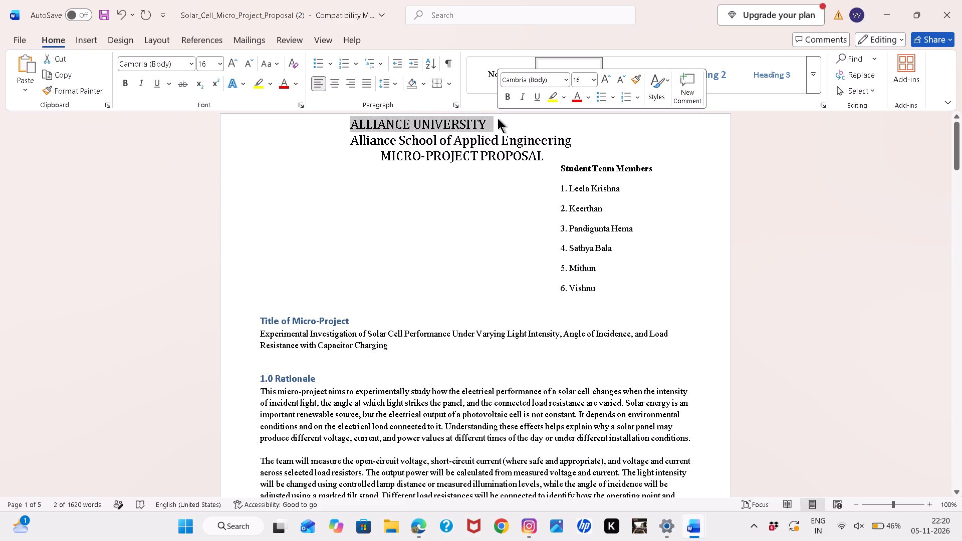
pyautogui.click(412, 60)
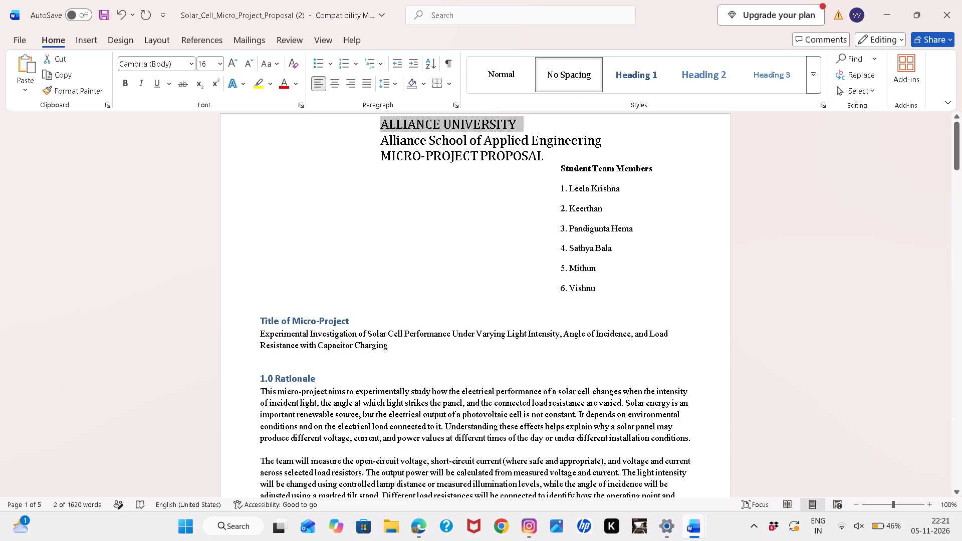
# Remove the indent from the Alliance School of Applied Engineering line and use leading spaces to centre it beneath ALLIANCE UNIVERSITY.
pyautogui.click(517, 124)
pyautogui.press('Return')
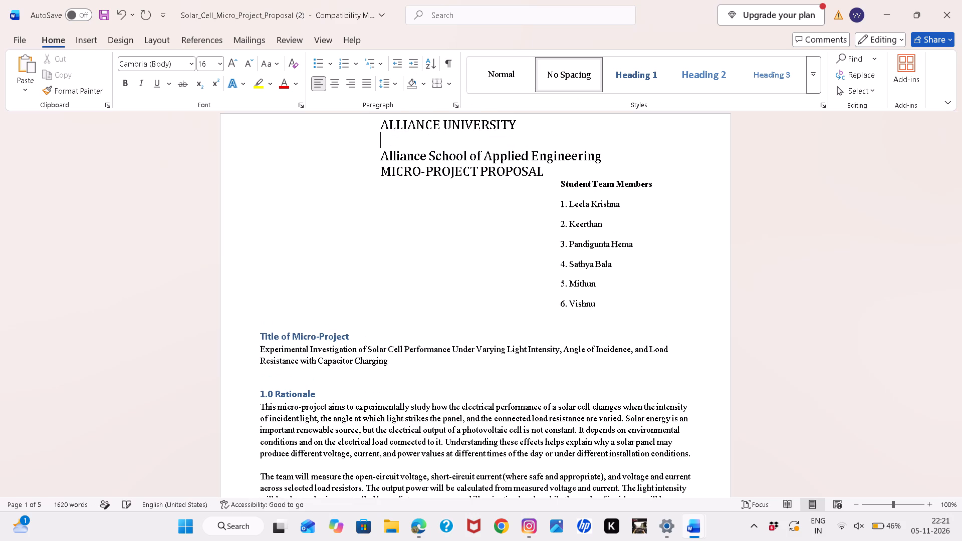
pyautogui.click(378, 159)
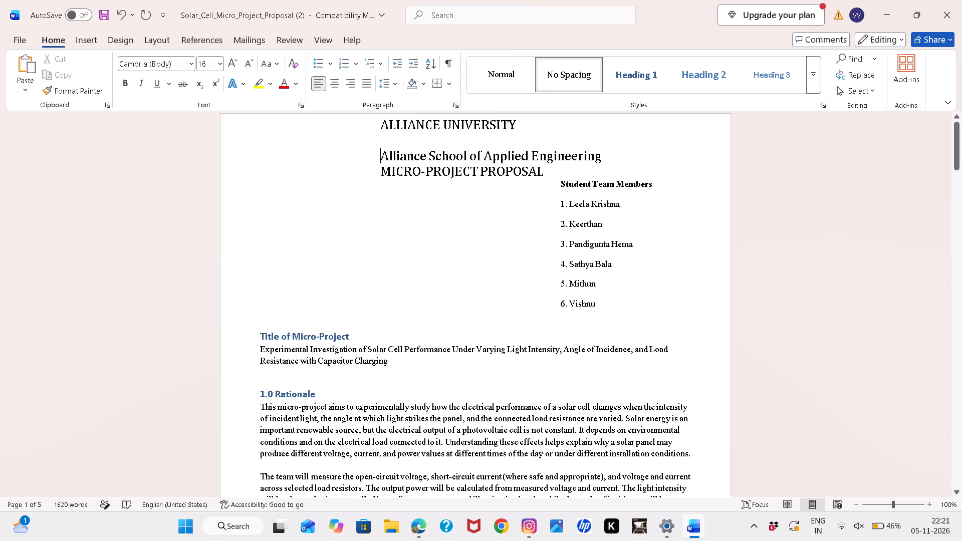
pyautogui.press('space')
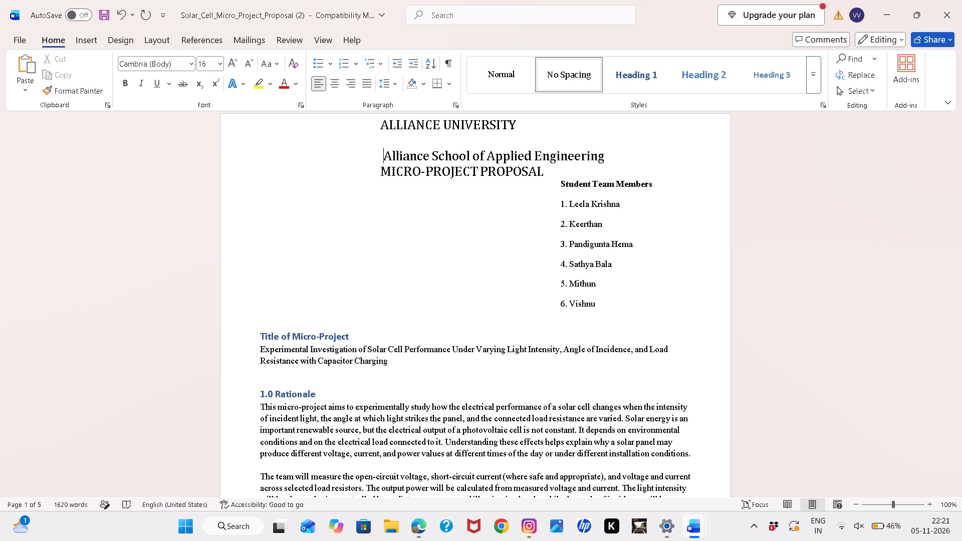
pyautogui.press('BackSpace')
pyautogui.press('BackSpace')
pyautogui.press('BackSpace')
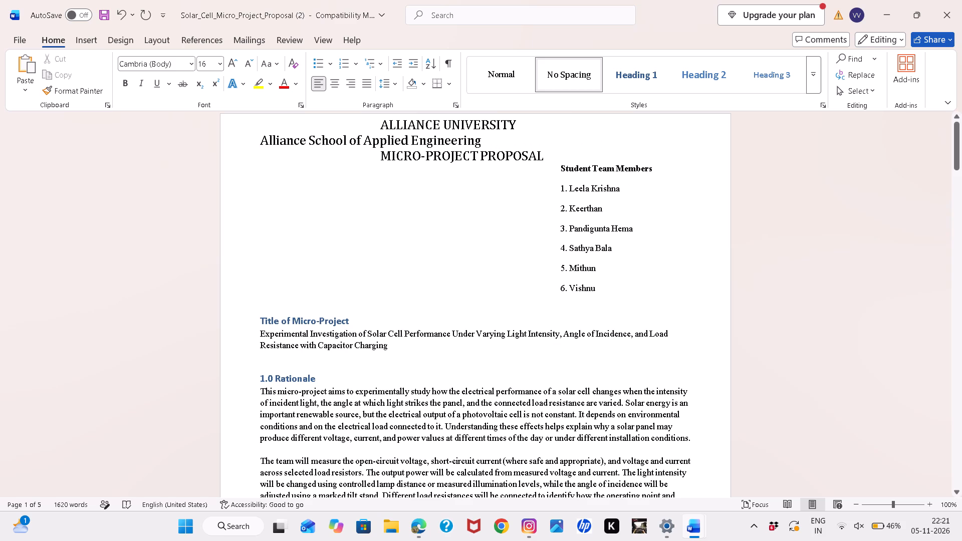
pyautogui.press('space')
pyautogui.press('space')
pyautogui.press('space')
pyautogui.press('space')
pyautogui.press('space')
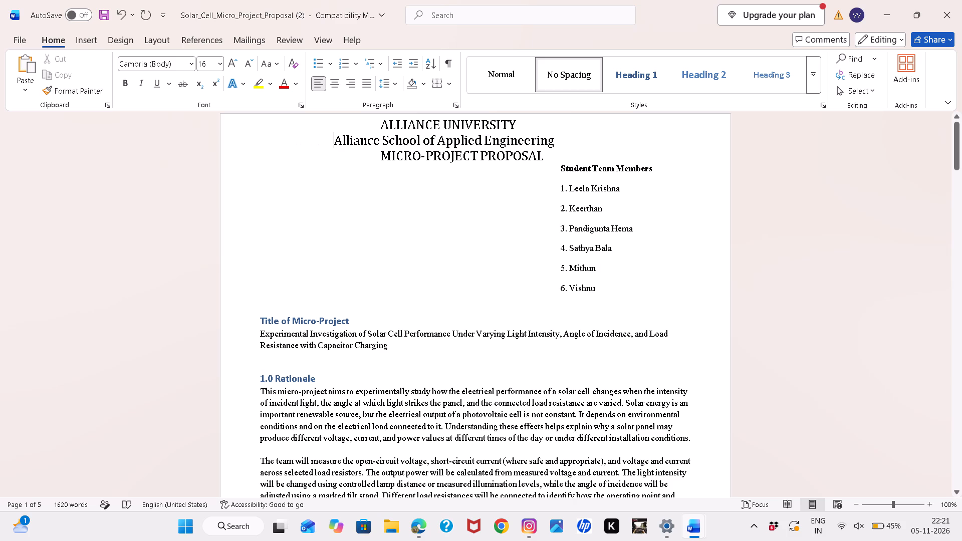
# Remove the indent from the MICRO-PROJECT PROPOSAL line and use leading spaces to centre it beneath the school name.
pyautogui.click(381, 157)
pyautogui.press('BackSpace')
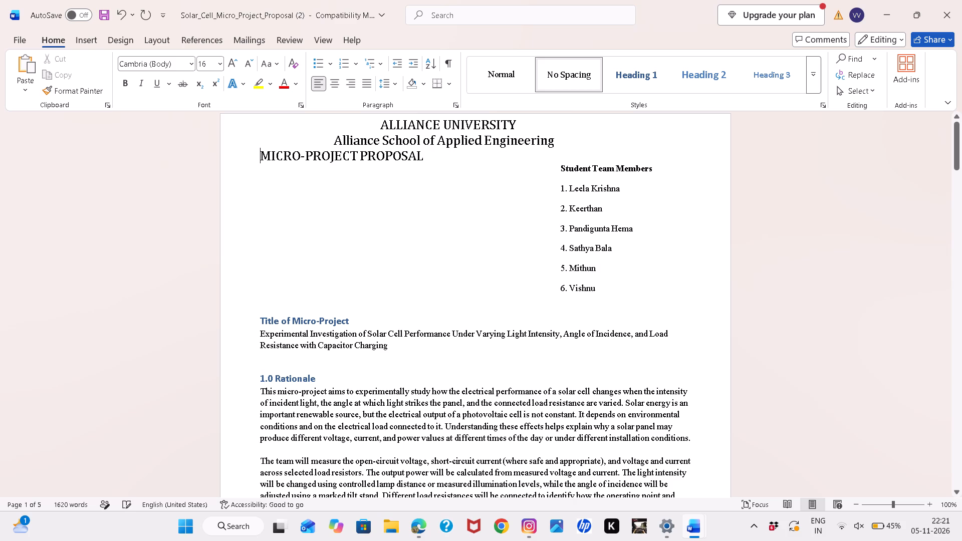
pyautogui.press('space')
pyautogui.press('space')
pyautogui.press('space')
pyautogui.press('space')
pyautogui.press('space')
pyautogui.press('space')
pyautogui.press('space')
pyautogui.press('space')
pyautogui.press('space')
pyautogui.press('space')
pyautogui.press('space')
pyautogui.press('space')
pyautogui.press('space')
pyautogui.press('space')
pyautogui.press('space')
pyautogui.press('space')
pyautogui.press('space')
pyautogui.press('space')
pyautogui.press('space')
pyautogui.press('space')
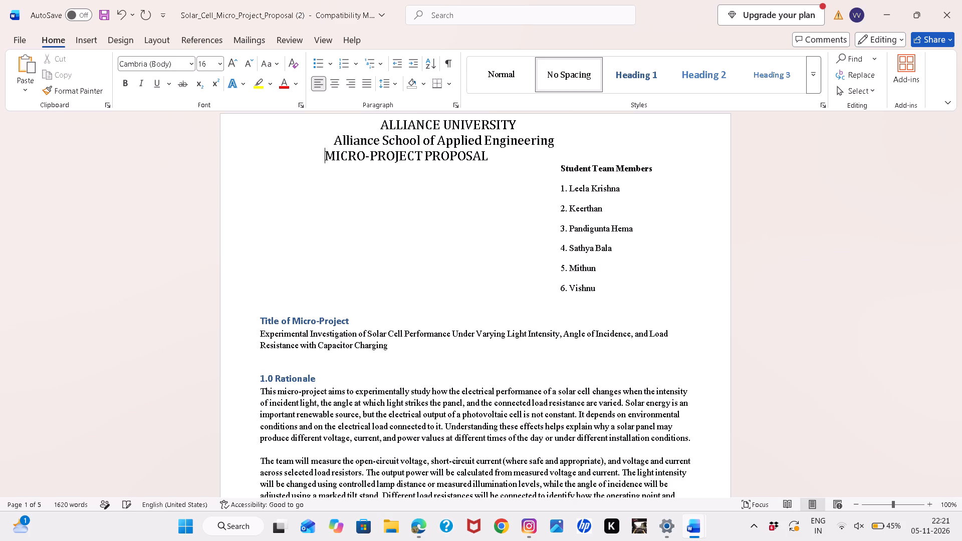
pyautogui.press('space')
pyautogui.press('space')
pyautogui.press('space')
pyautogui.press('space')
pyautogui.press('space')
pyautogui.press('space')
pyautogui.press('space')
pyautogui.press('space')
pyautogui.press('space')
pyautogui.press('space')
pyautogui.press('space')
pyautogui.press('space')
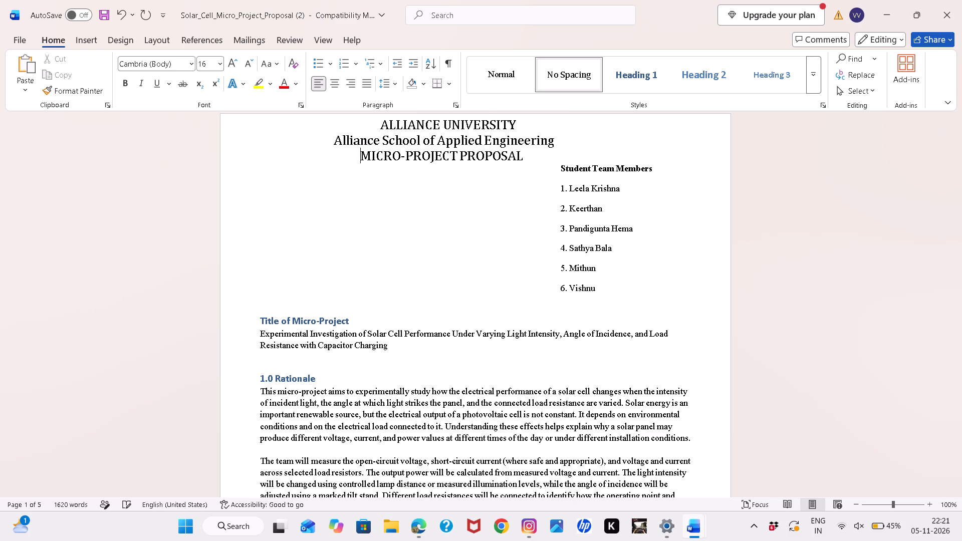
pyautogui.press('space')
pyautogui.press('space')
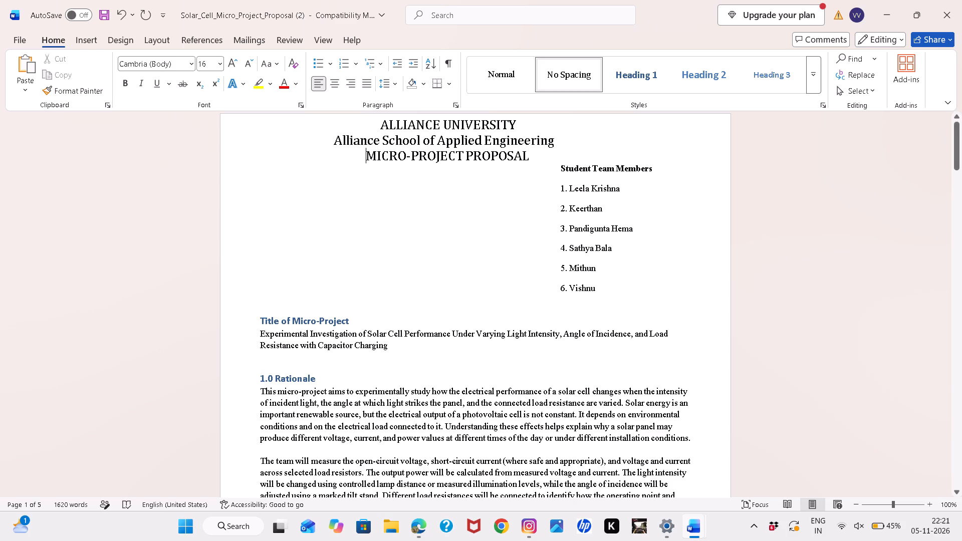
# Insert two blank lines between the MICRO-PROJECT PROPOSAL line and the Student Team Members heading.
pyautogui.click(549, 165)
pyautogui.press('space')
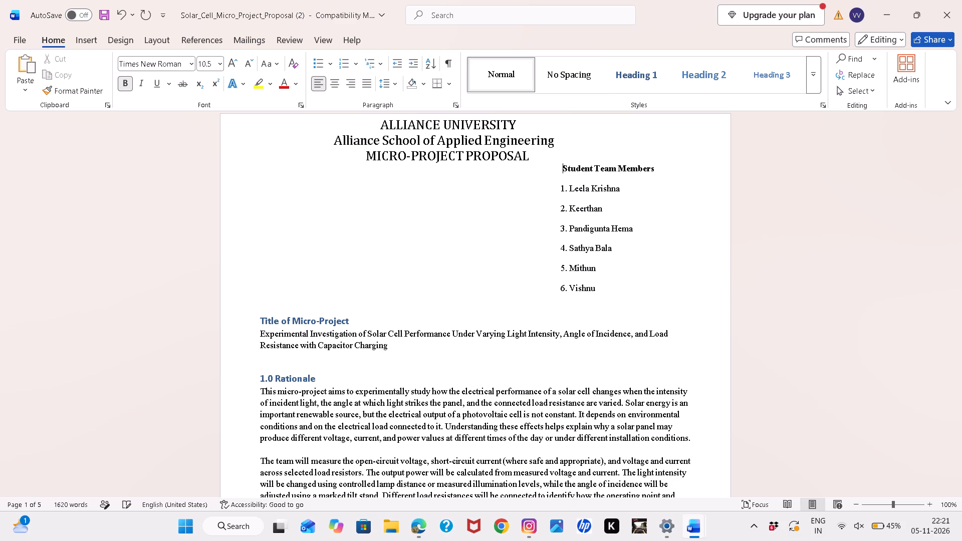
pyautogui.press('BackSpace')
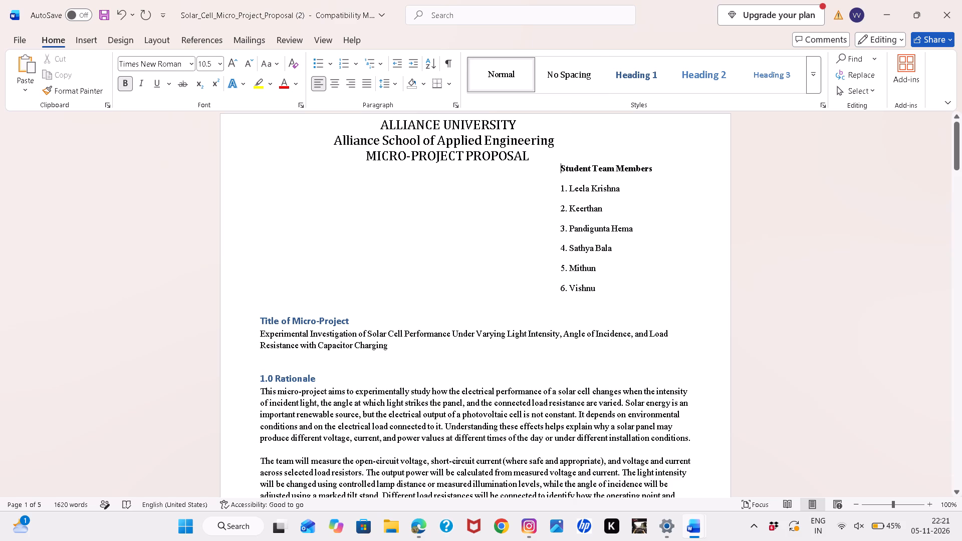
pyautogui.press('Return')
pyautogui.press('Return')
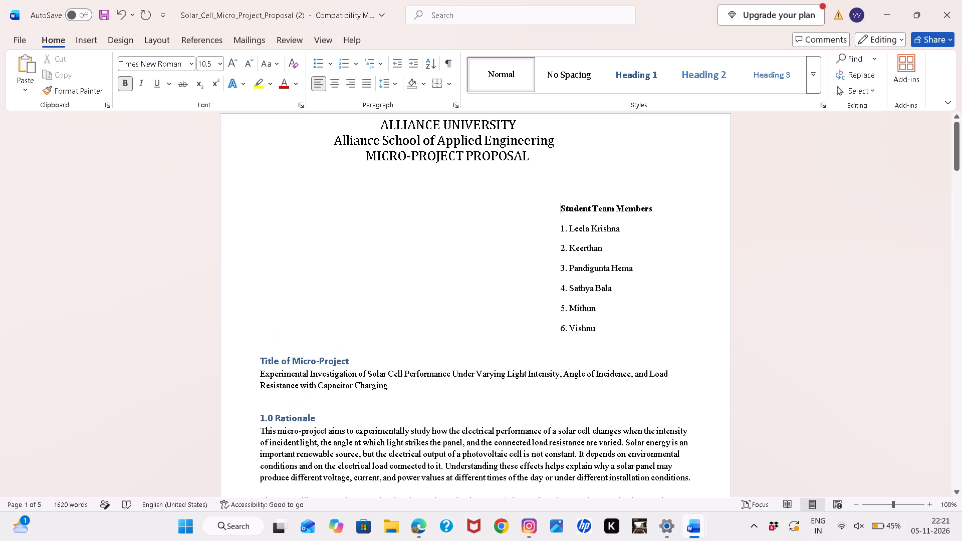
# Show the hidden white space between pages at the page break below row 18 of the activity table.
pyautogui.scroll(-4, 331, 336)
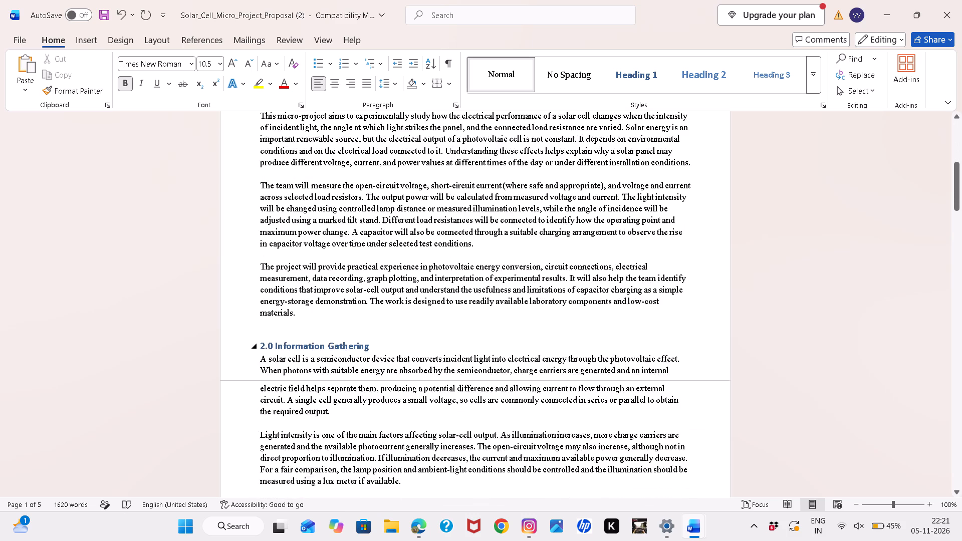
pyautogui.hscroll(7, 331, 336)
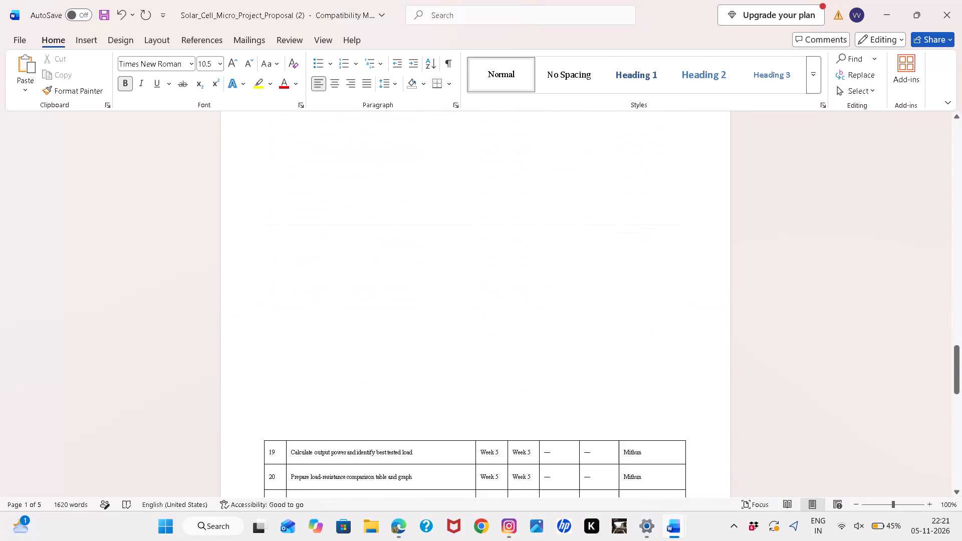
pyautogui.hscroll(2, 331, 336)
pyautogui.scroll(2, 331, 336)
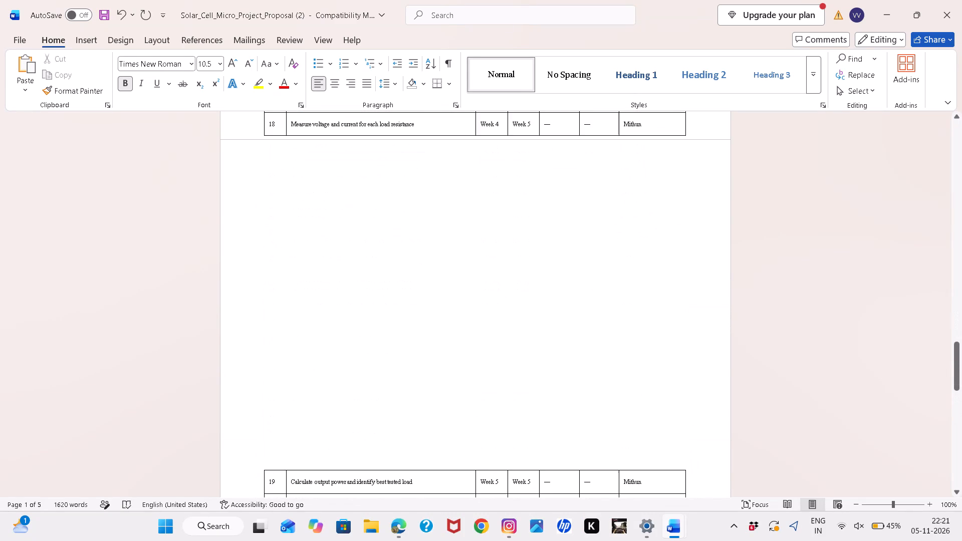
pyautogui.scroll(1, 331, 336)
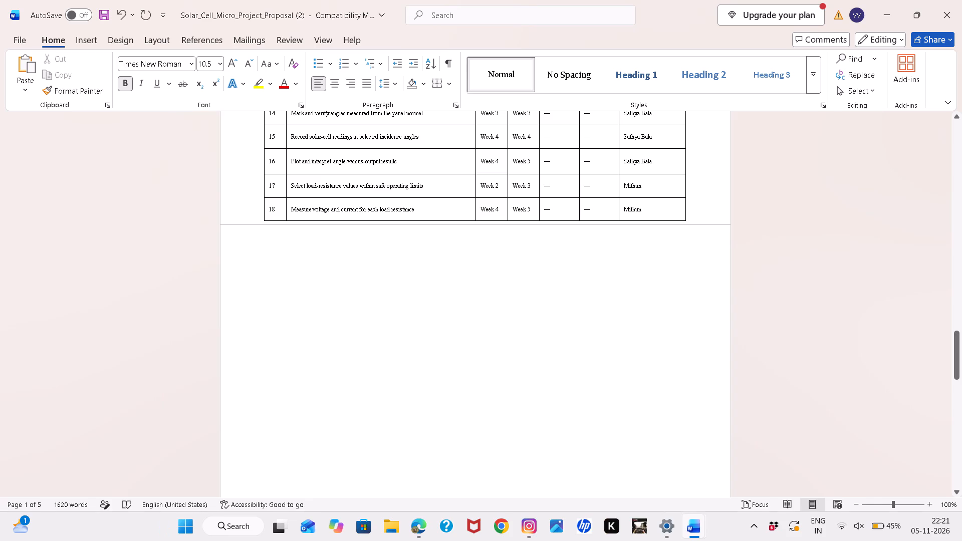
pyautogui.moveTo(314, 226); pyautogui.dragTo(309, 323)
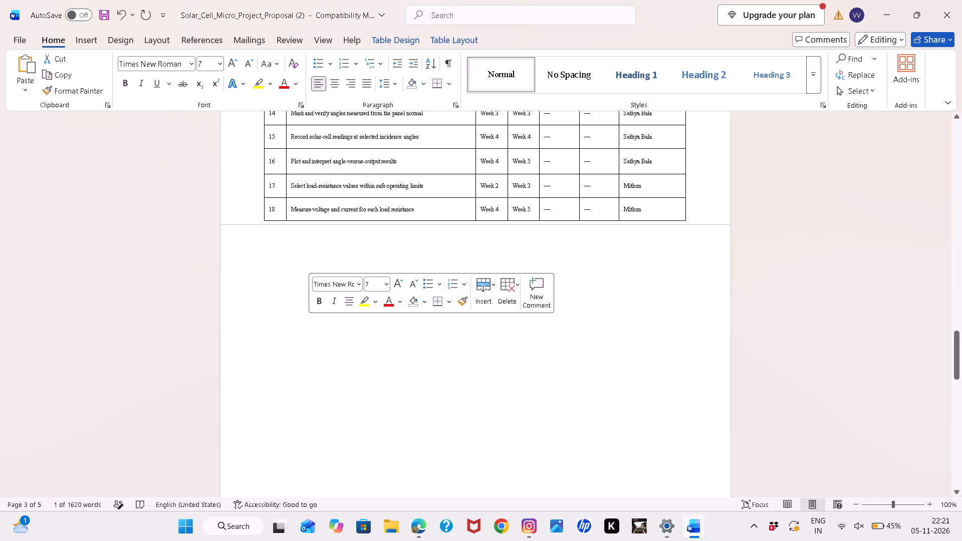
pyautogui.moveTo(290, 223); pyautogui.dragTo(272, 228)
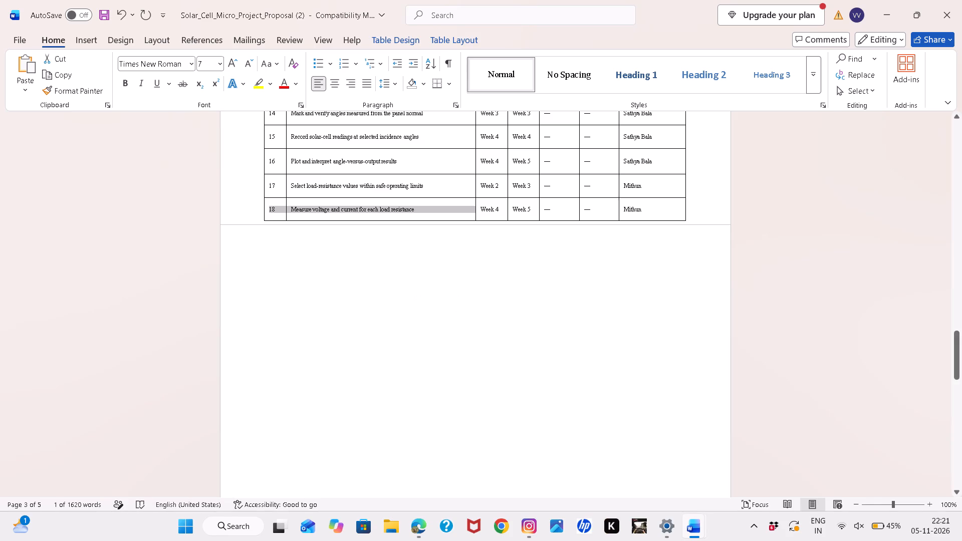
pyautogui.moveTo(272, 228); pyautogui.dragTo(269, 224)
pyautogui.doubleClick(269, 224)
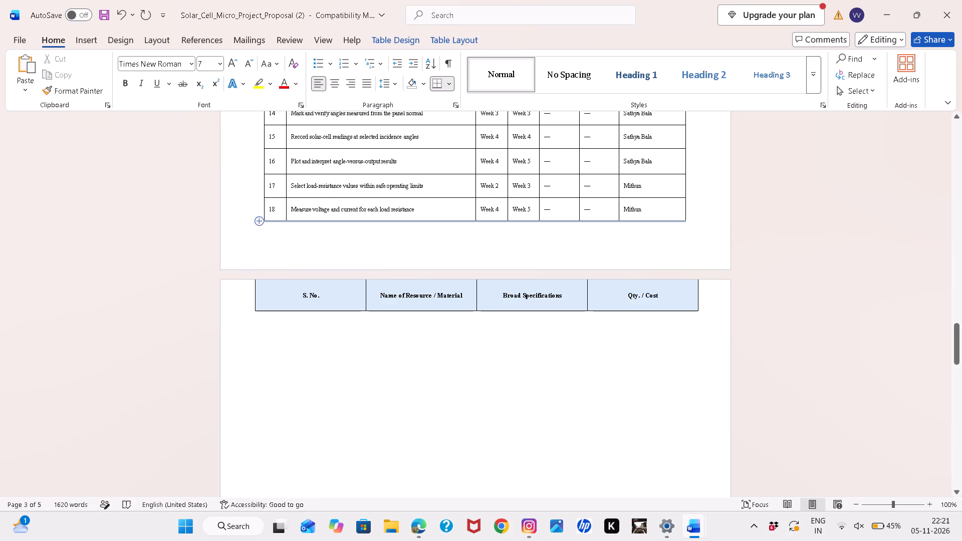
# Open the footer below row 18 for editing and try to adjust the footer and header areas around the page break.
pyautogui.doubleClick(268, 252)
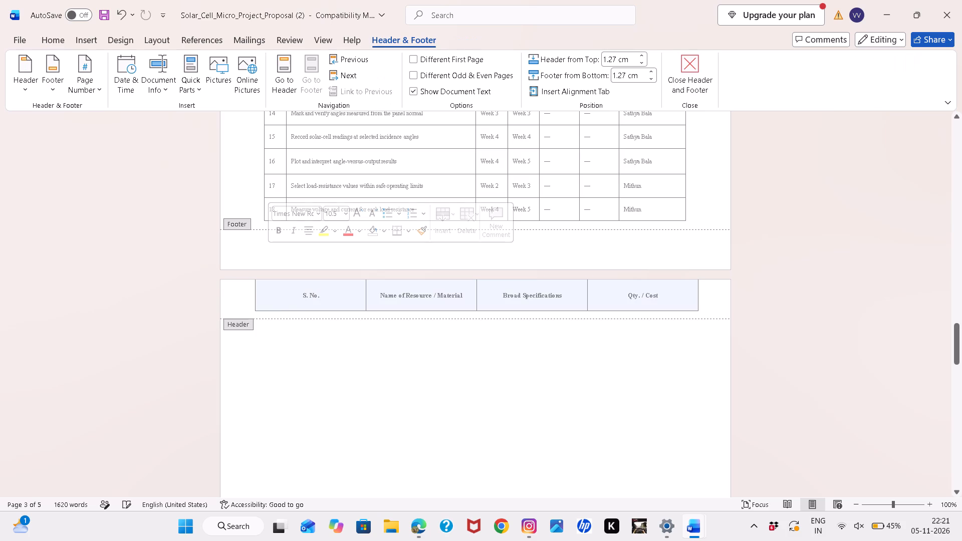
pyautogui.click(235, 219)
pyautogui.moveTo(235, 219); pyautogui.dragTo(242, 269)
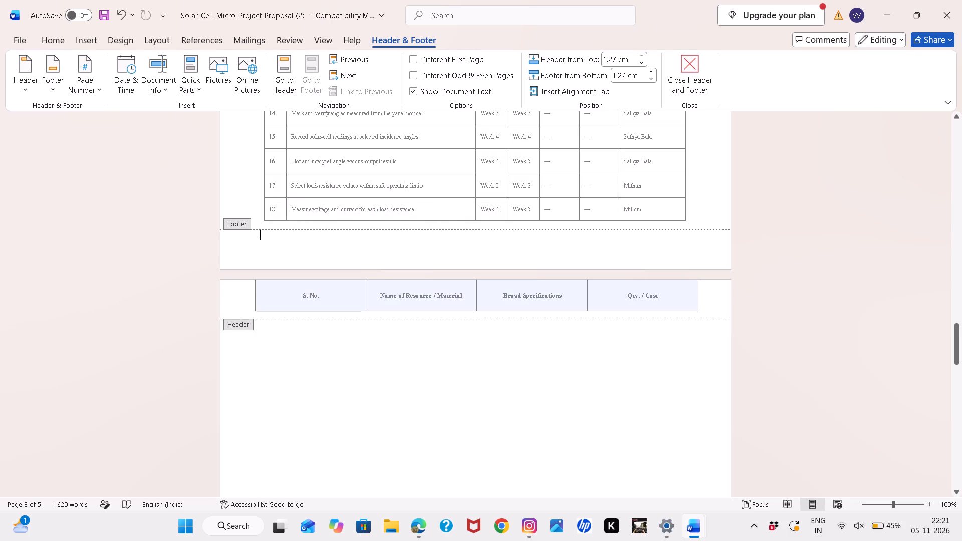
pyautogui.click(207, 287)
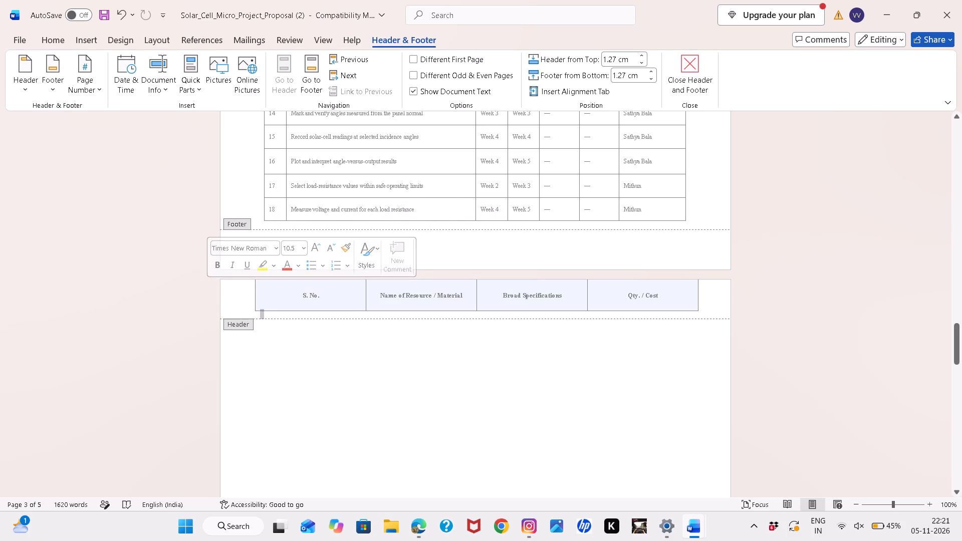
pyautogui.click(178, 298)
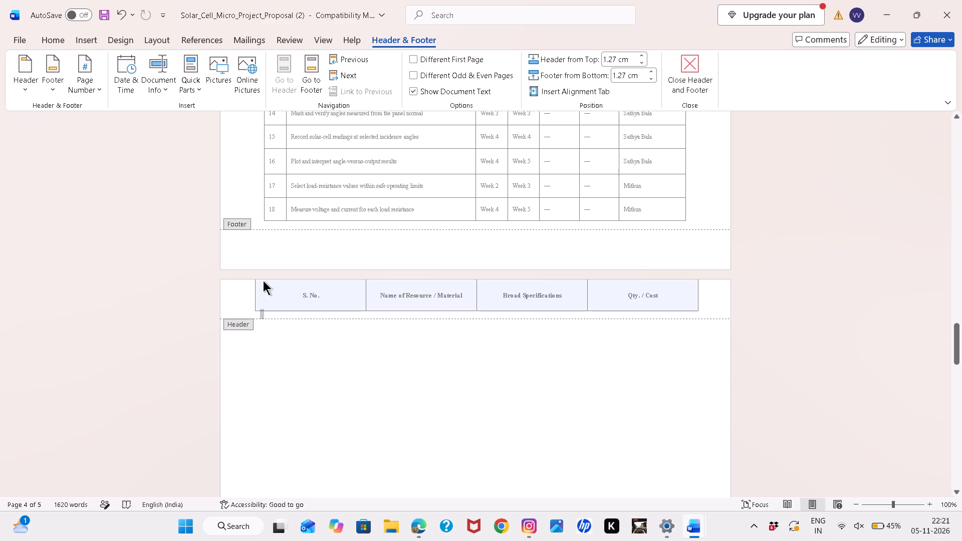
pyautogui.doubleClick(255, 273)
pyautogui.doubleClick(393, 491)
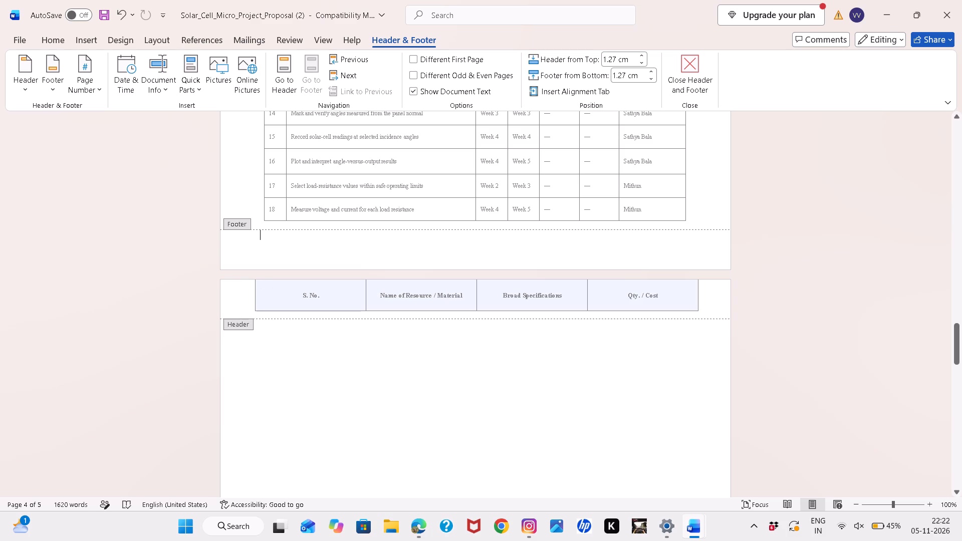
pyautogui.tripleClick(231, 322)
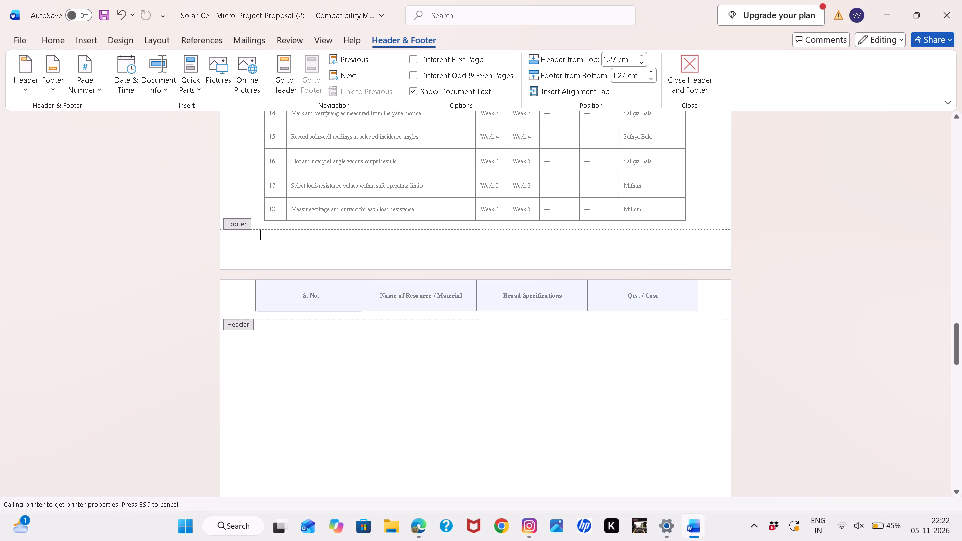
pyautogui.click(231, 322)
pyautogui.rightClick(231, 322)
pyautogui.rightClick(231, 322)
pyautogui.rightClick(231, 322)
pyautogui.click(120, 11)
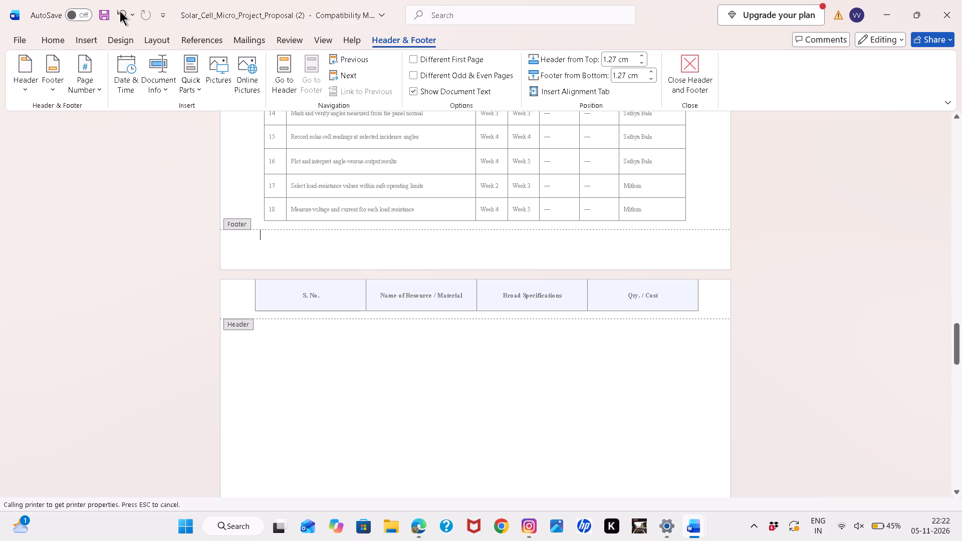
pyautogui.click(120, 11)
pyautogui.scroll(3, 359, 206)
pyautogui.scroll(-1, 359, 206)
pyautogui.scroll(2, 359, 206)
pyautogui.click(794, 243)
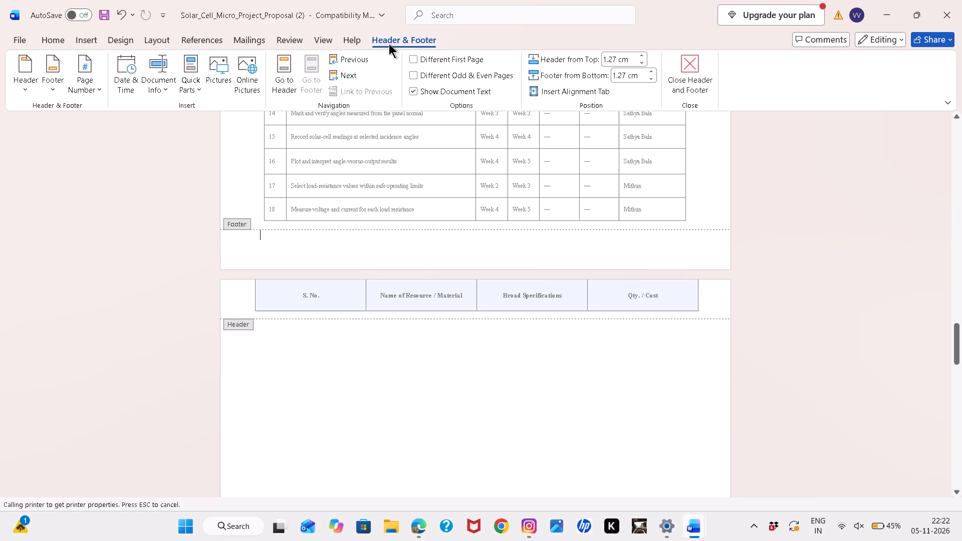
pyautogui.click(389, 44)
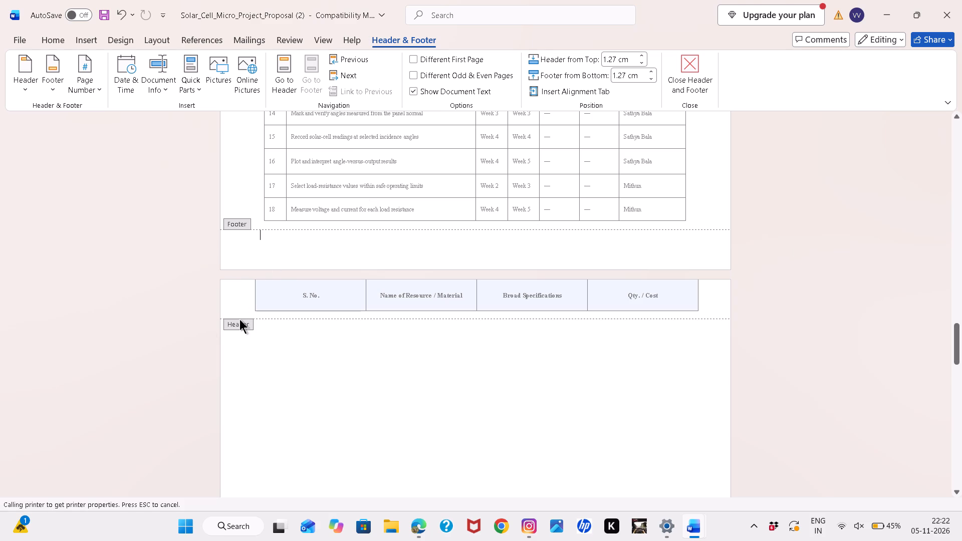
# Try to activate the header area of the page that follows row 18 of the activity table.
pyautogui.click(239, 319)
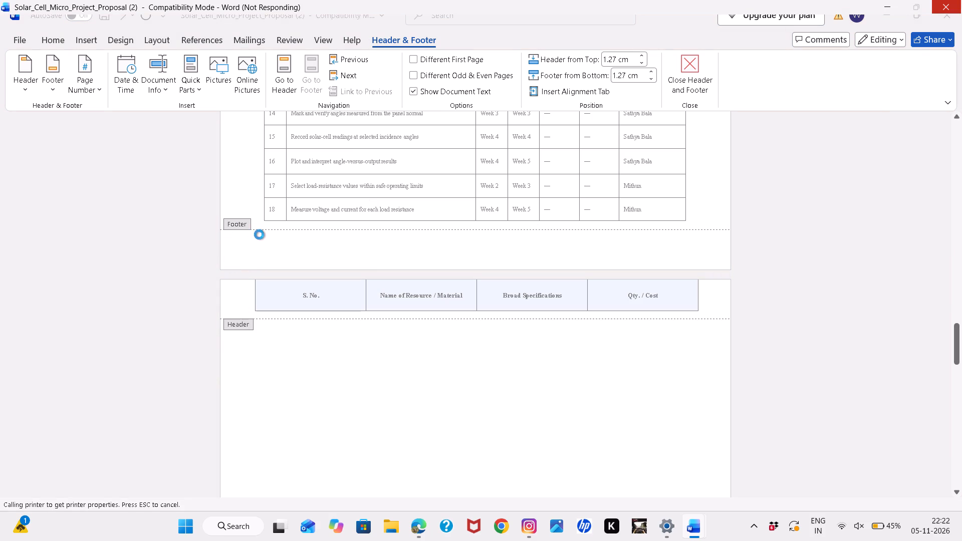
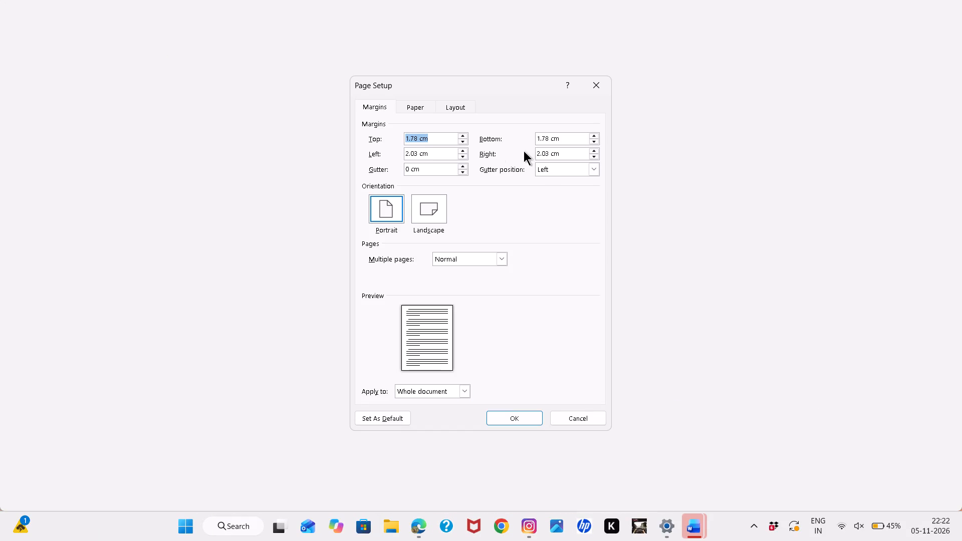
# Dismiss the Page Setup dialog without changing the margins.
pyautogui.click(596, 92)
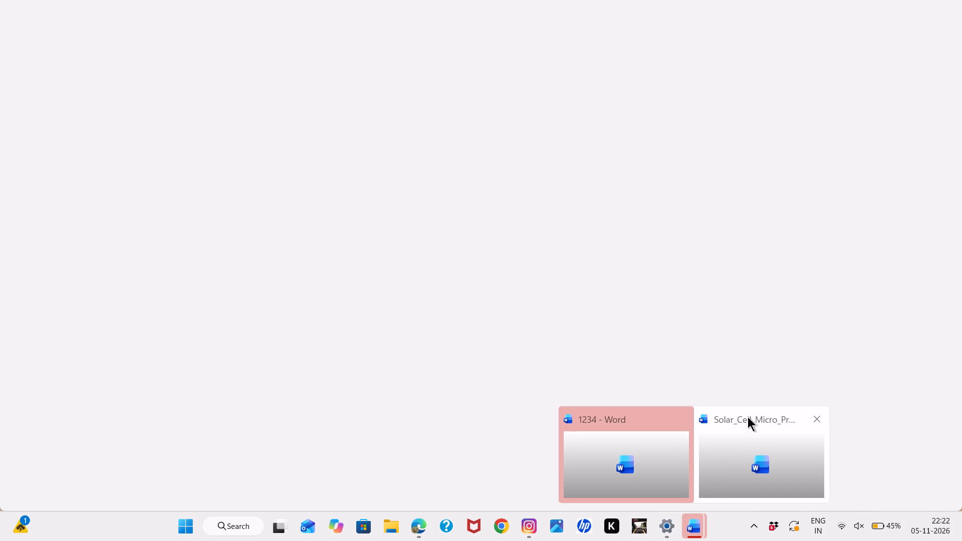
# Return to the solar cell proposal document and exit header and footer editing.
pyautogui.click(748, 417)
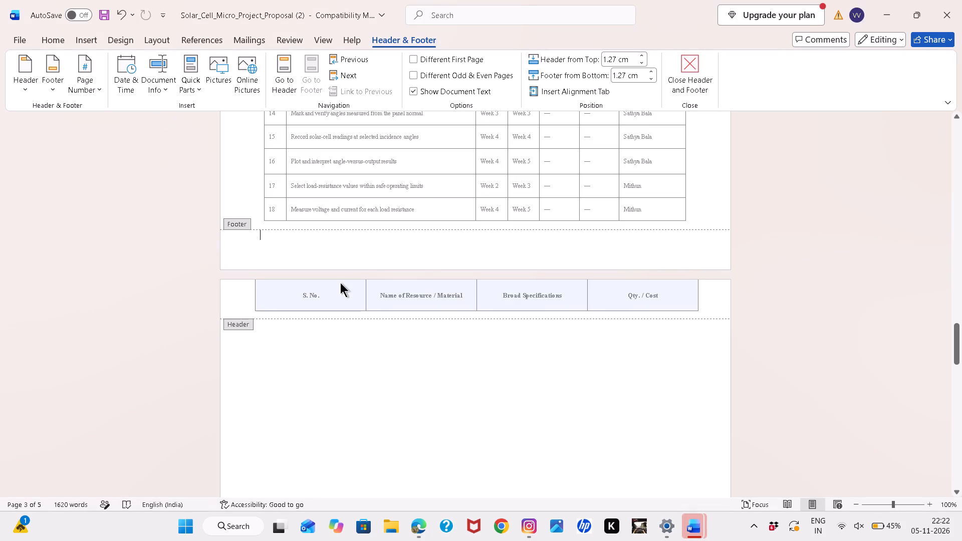
pyautogui.click(699, 65)
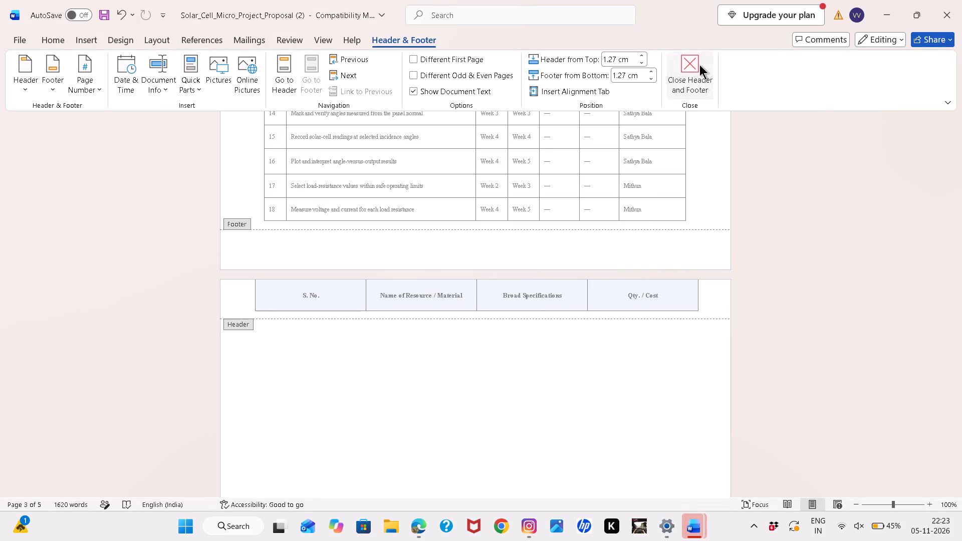
# Hide the white space between pages at the page break below row 18 of the activity table.
pyautogui.rightClick(257, 272)
pyautogui.click(244, 275)
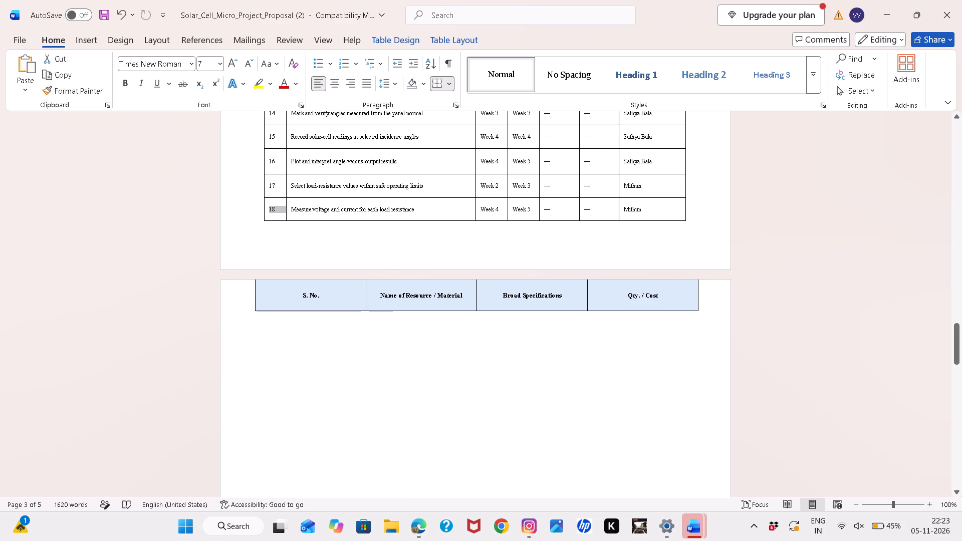
pyautogui.doubleClick(244, 275)
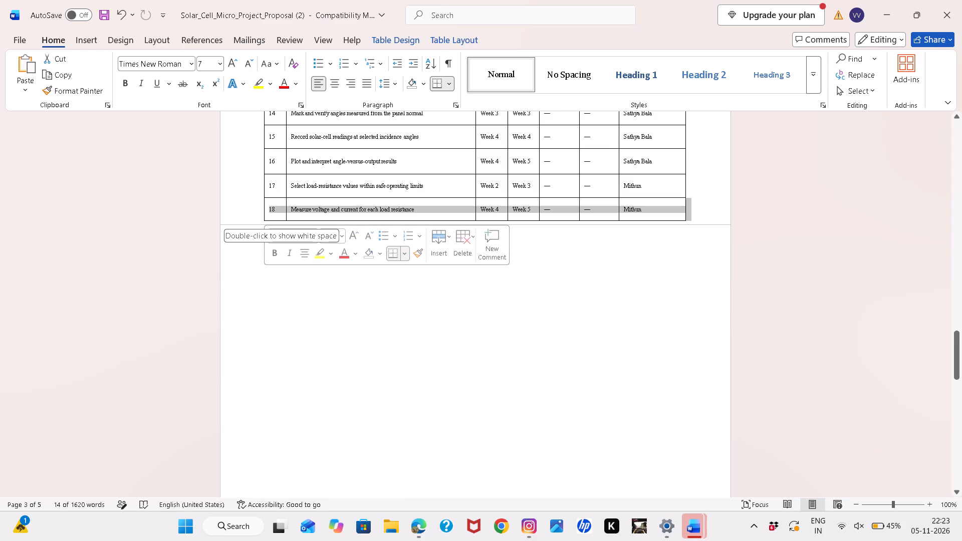
pyautogui.moveTo(230, 226); pyautogui.dragTo(238, 313)
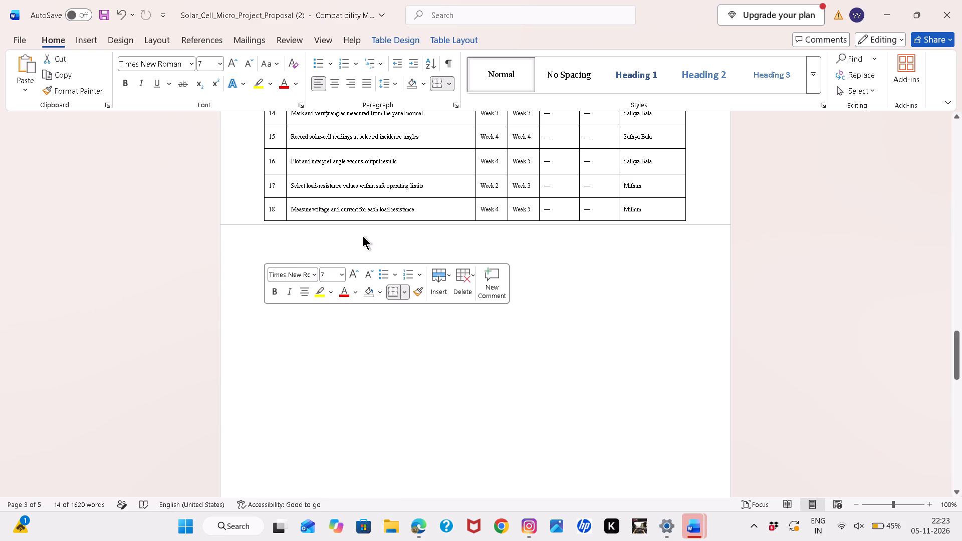
pyautogui.click(690, 258)
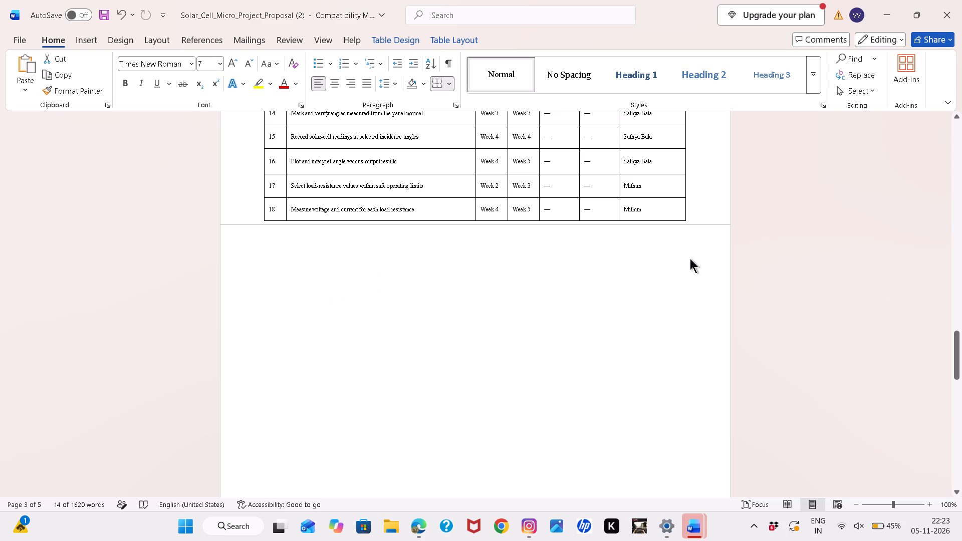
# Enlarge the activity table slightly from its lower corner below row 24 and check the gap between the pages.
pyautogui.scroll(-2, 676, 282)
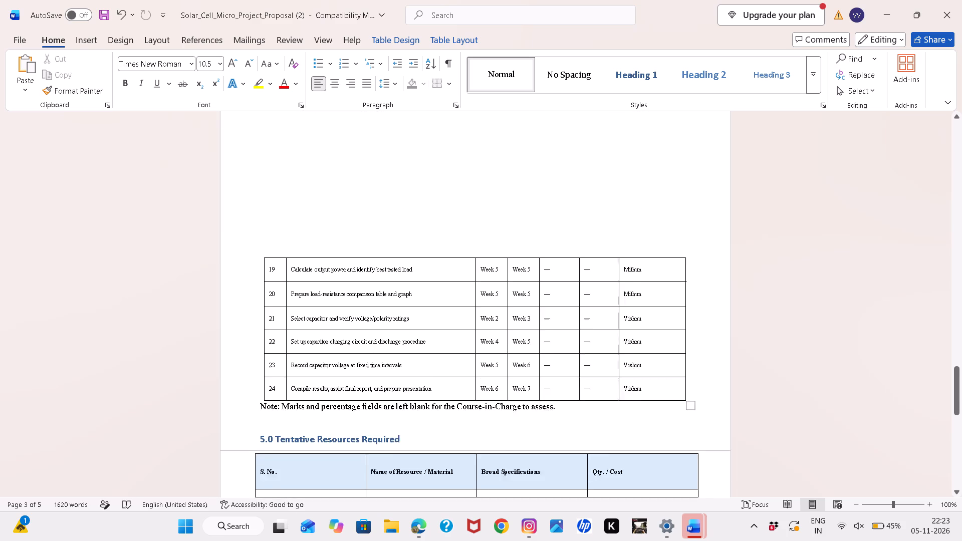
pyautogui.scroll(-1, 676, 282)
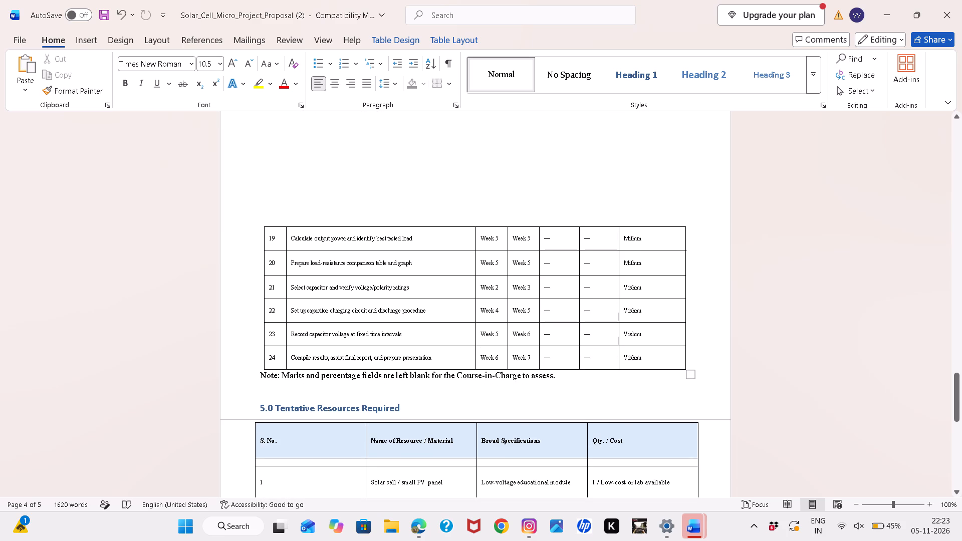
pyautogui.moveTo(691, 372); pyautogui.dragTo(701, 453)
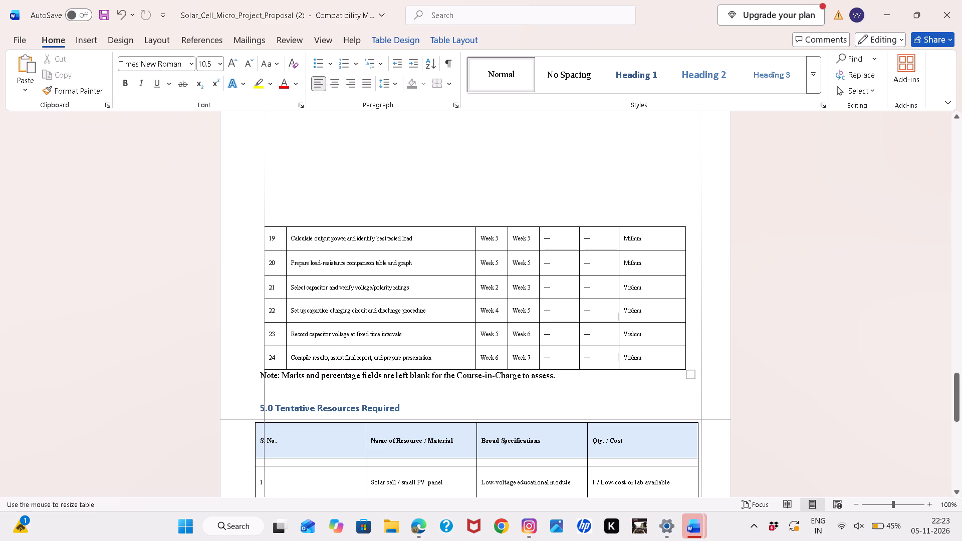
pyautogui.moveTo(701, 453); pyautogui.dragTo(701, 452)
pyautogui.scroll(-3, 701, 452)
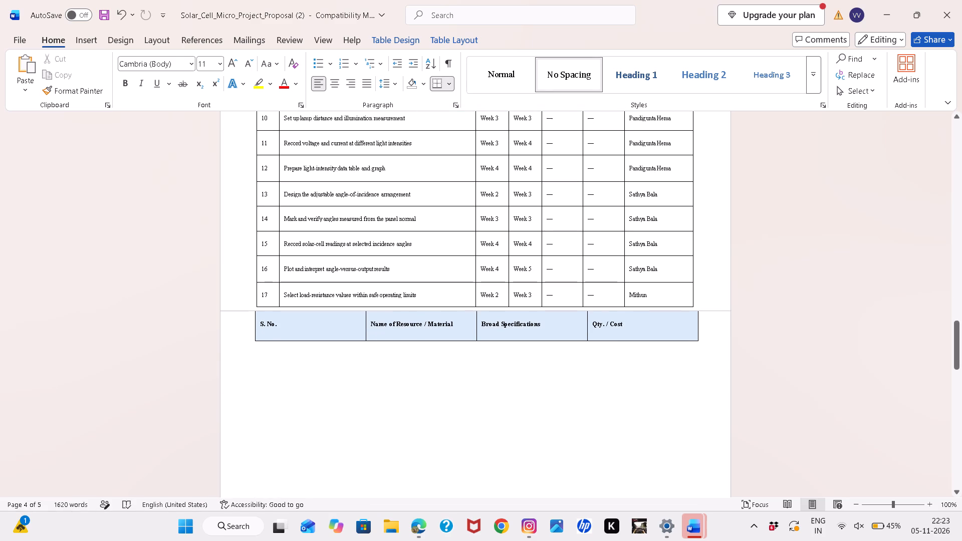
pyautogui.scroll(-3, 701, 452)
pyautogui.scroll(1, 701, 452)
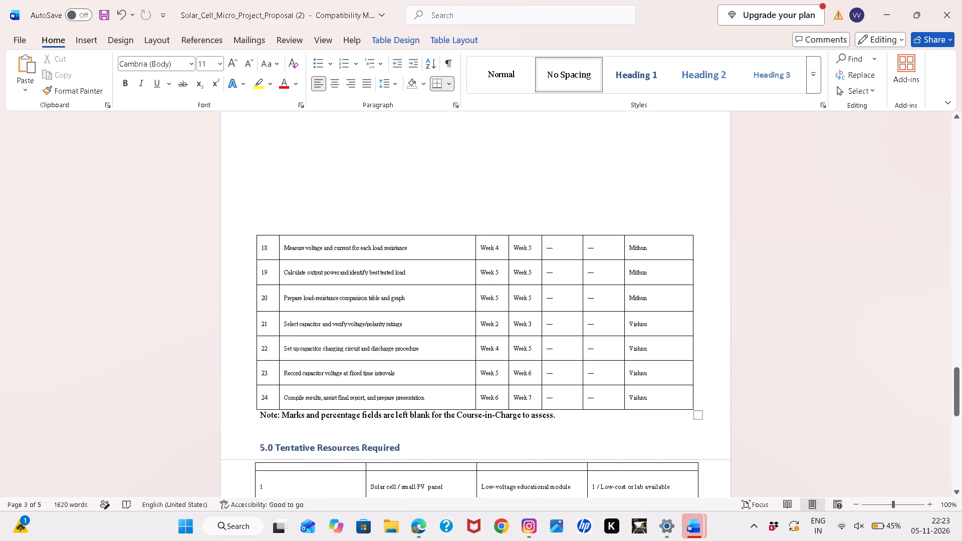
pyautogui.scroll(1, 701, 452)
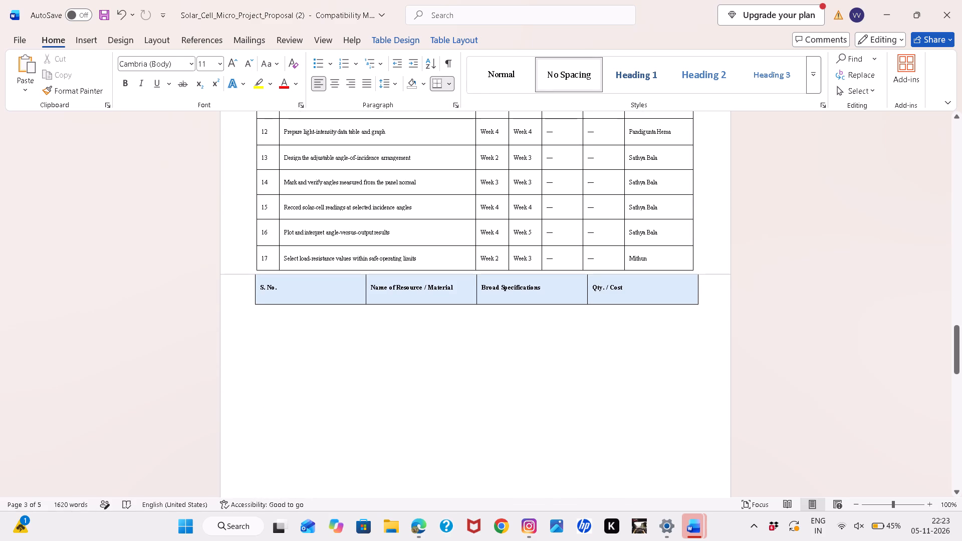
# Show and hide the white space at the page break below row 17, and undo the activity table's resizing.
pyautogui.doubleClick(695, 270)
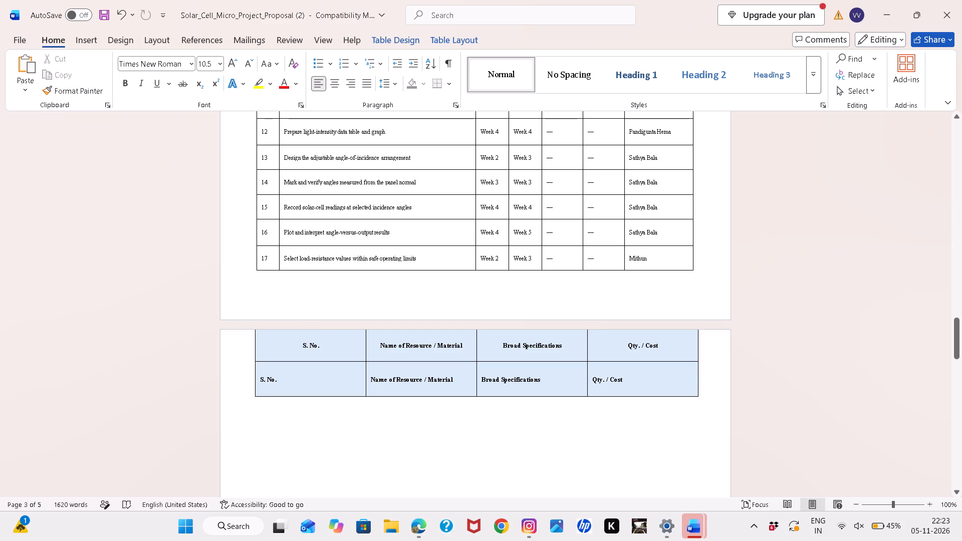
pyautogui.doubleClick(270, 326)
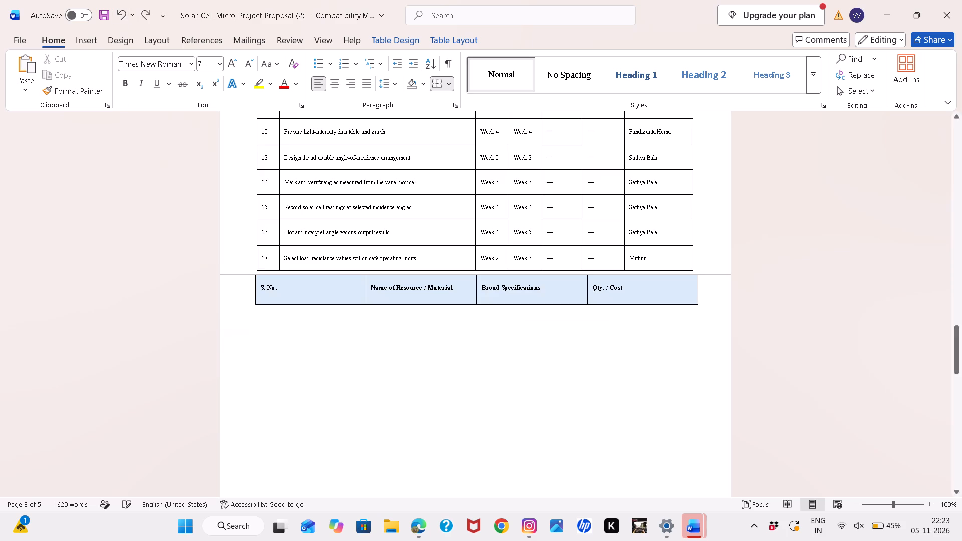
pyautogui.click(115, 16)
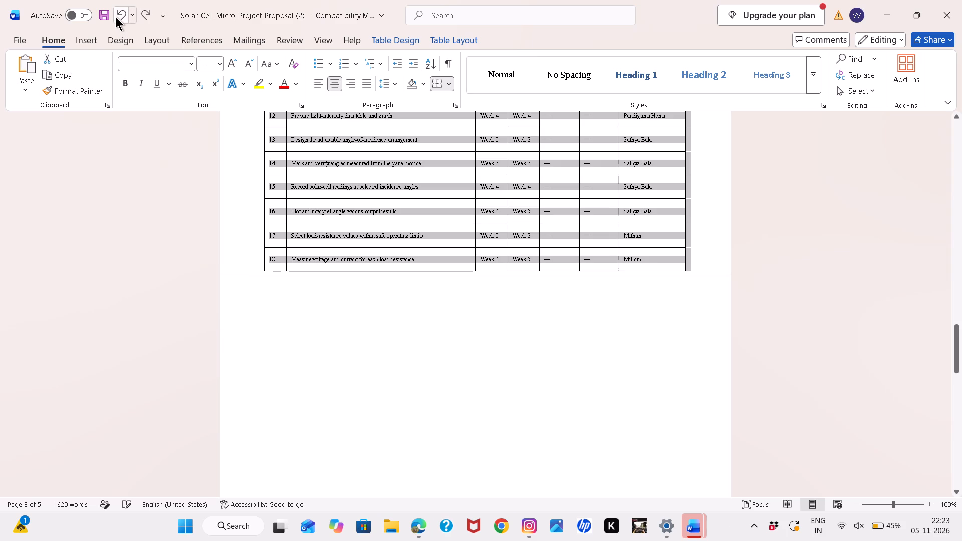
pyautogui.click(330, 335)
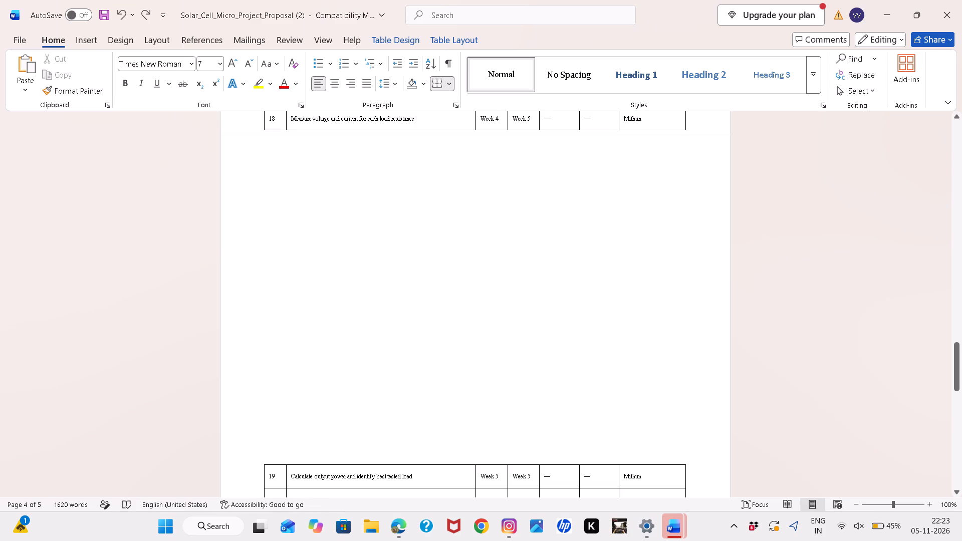
# Set the font size to 11 for everything from the Title of Micro-Project heading to the end of the document.
pyautogui.scroll(7, 282, 351)
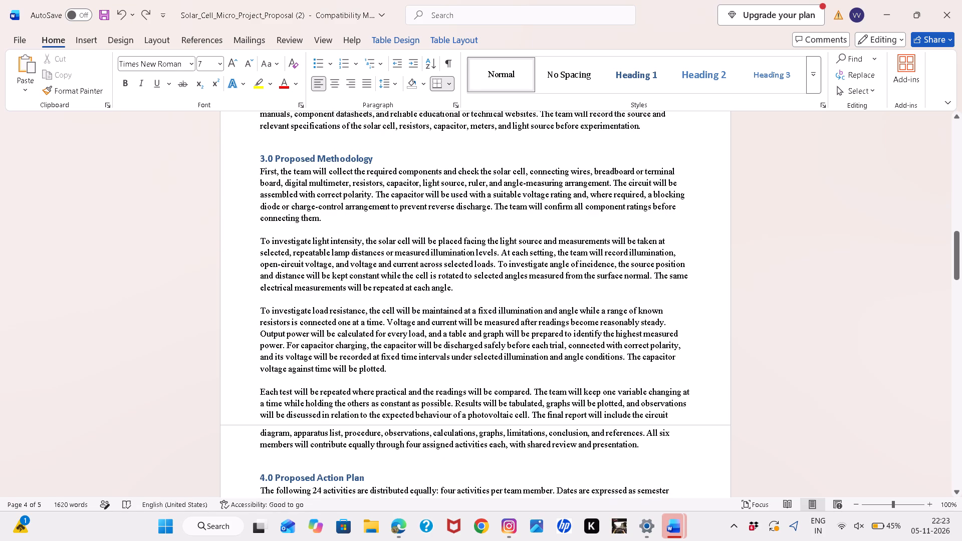
pyautogui.scroll(7, 223, 121)
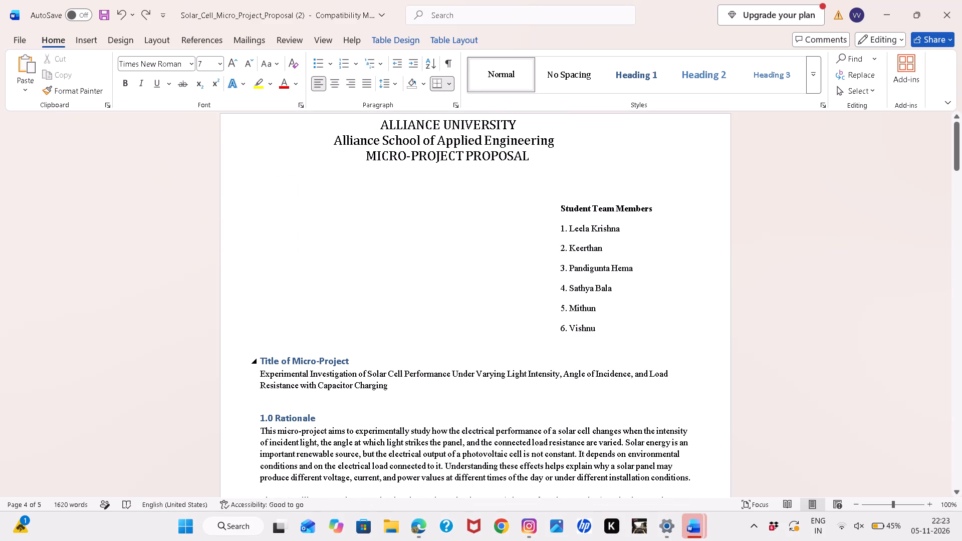
pyautogui.moveTo(258, 361); pyautogui.dragTo(307, 451)
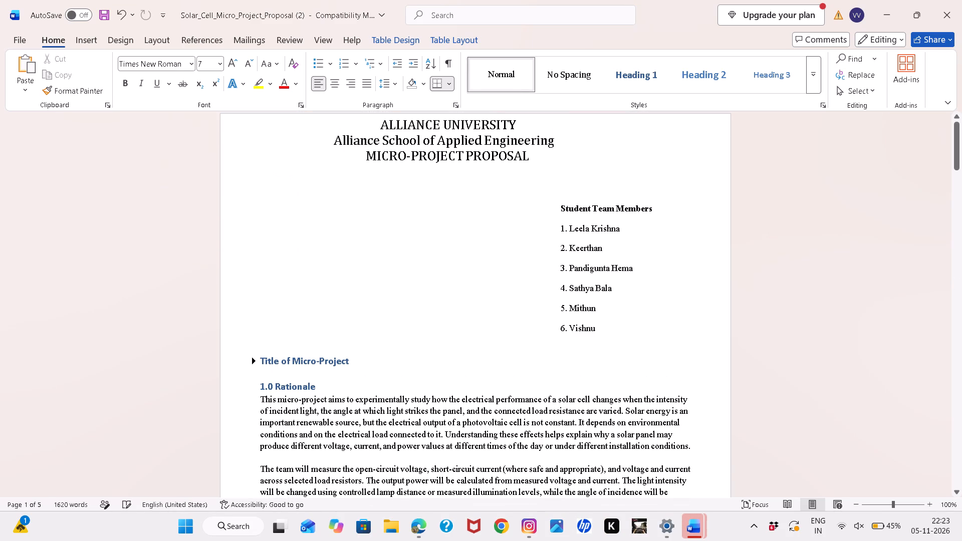
pyautogui.moveTo(307, 451); pyautogui.dragTo(253, 359)
pyautogui.click(253, 359)
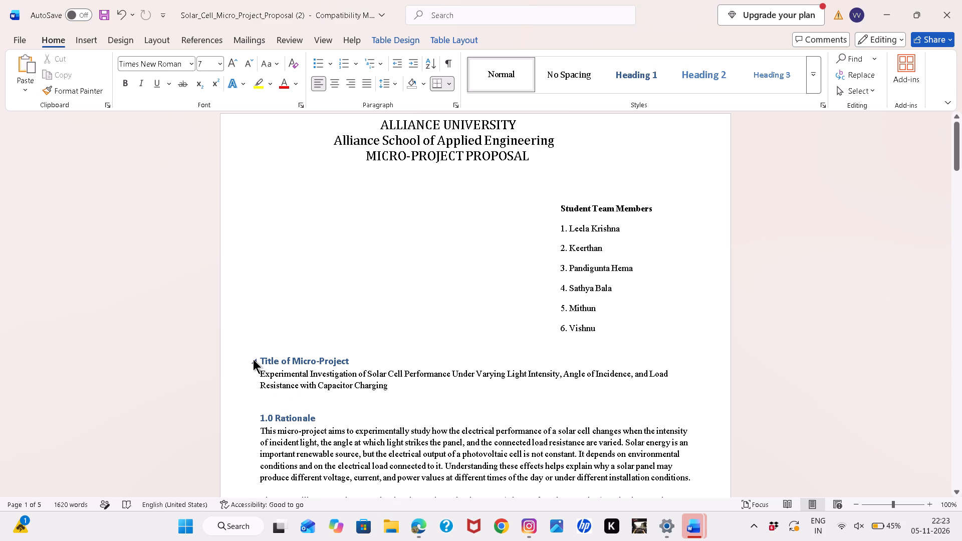
pyautogui.moveTo(259, 361); pyautogui.dragTo(273, 370)
pyautogui.moveTo(273, 370); pyautogui.dragTo(420, 540)
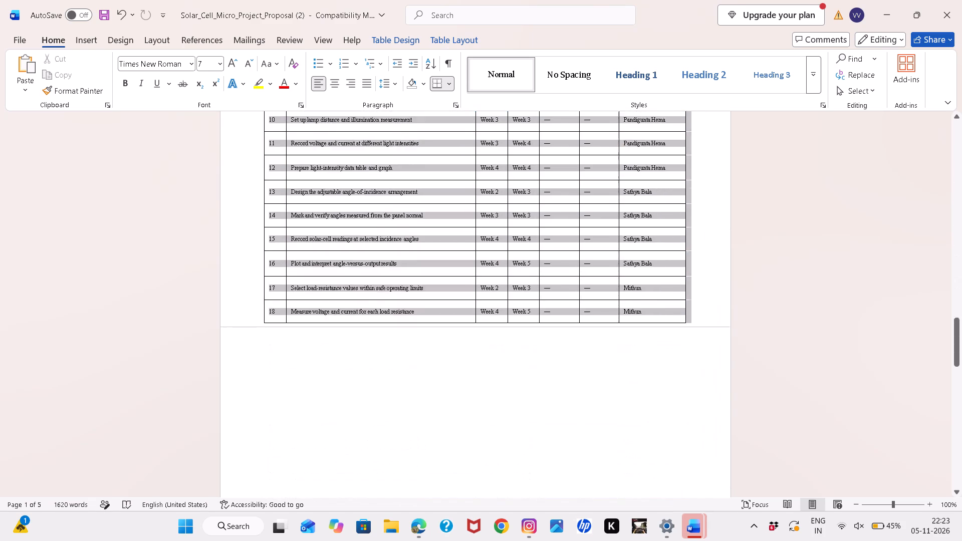
pyautogui.moveTo(420, 540); pyautogui.dragTo(420, 537)
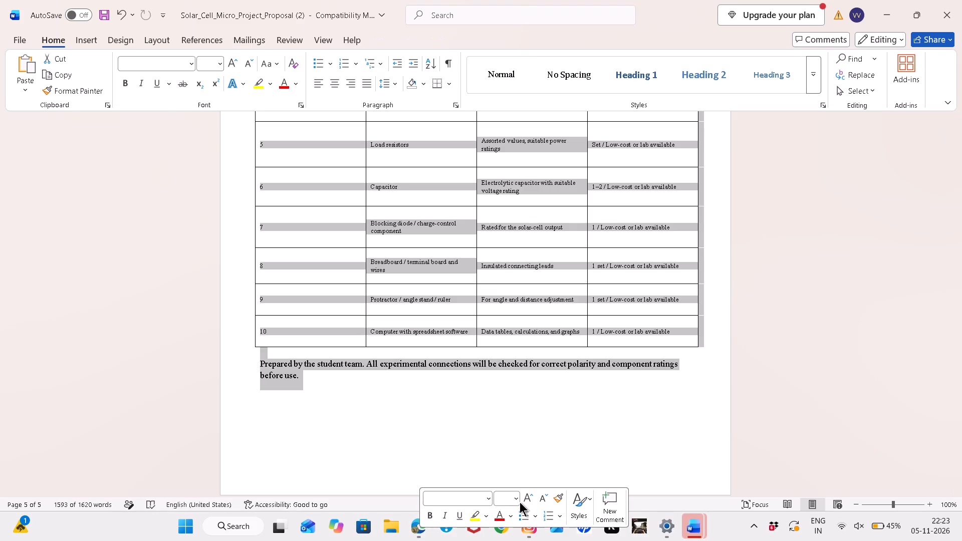
pyautogui.click(520, 502)
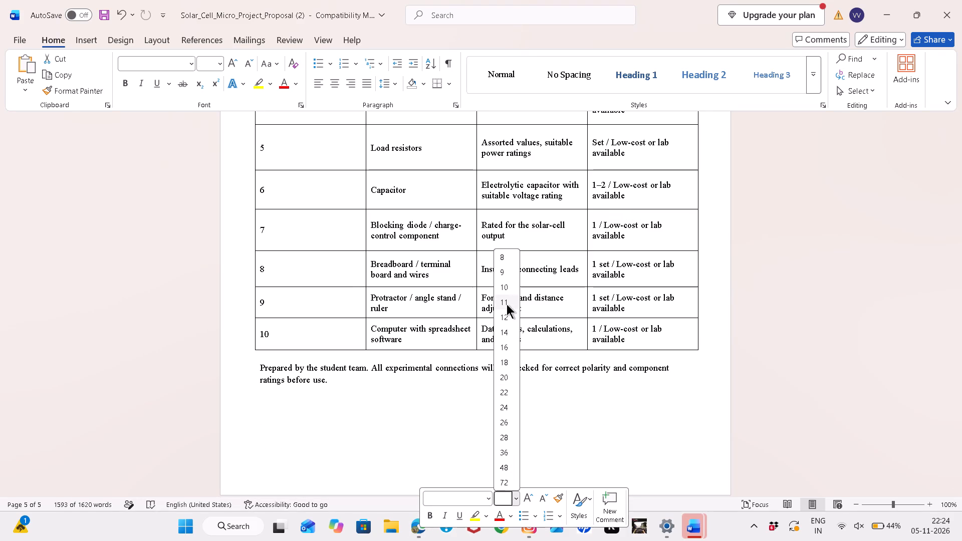
pyautogui.click(507, 304)
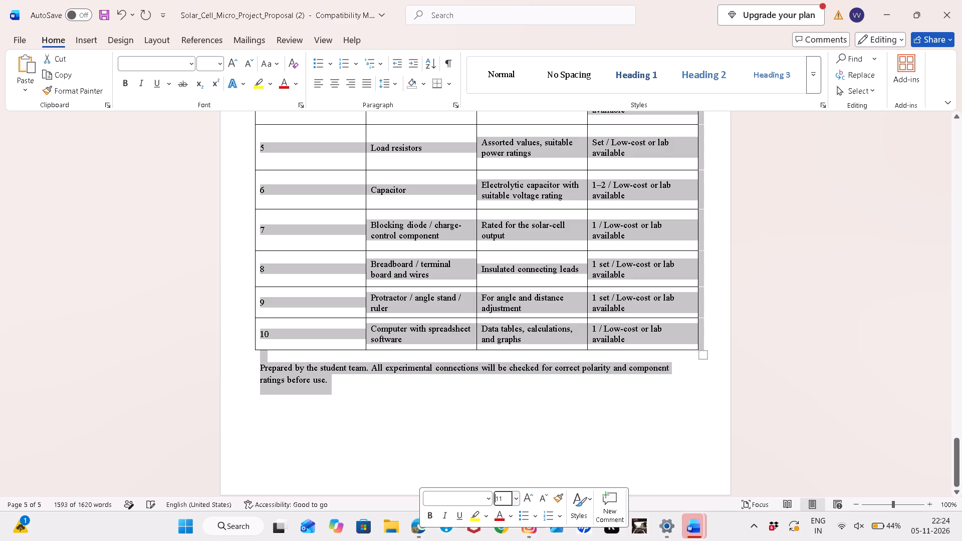
pyautogui.click(428, 434)
# Copy the whole activity table under the 4.0 Proposed Action Plan heading.
pyautogui.scroll(4, 428, 434)
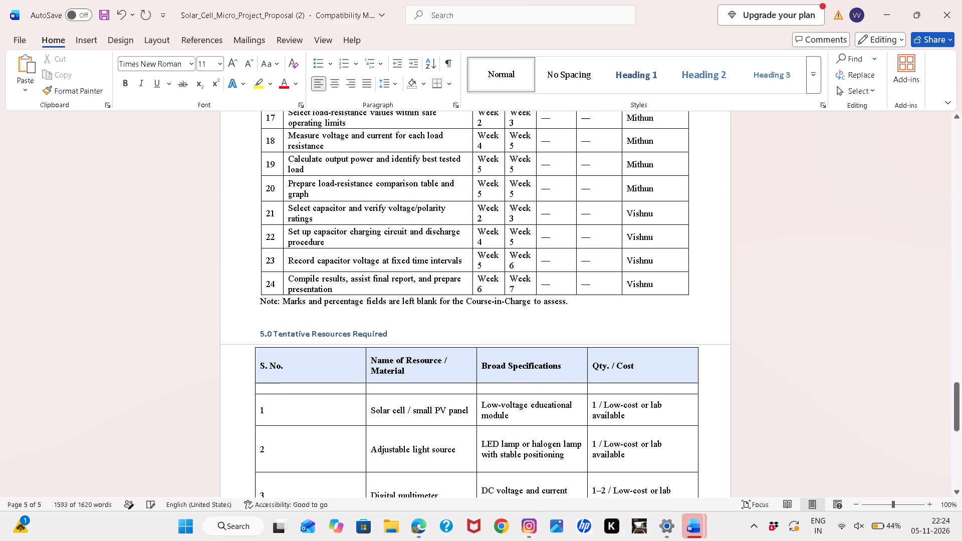
pyautogui.scroll(3, 428, 434)
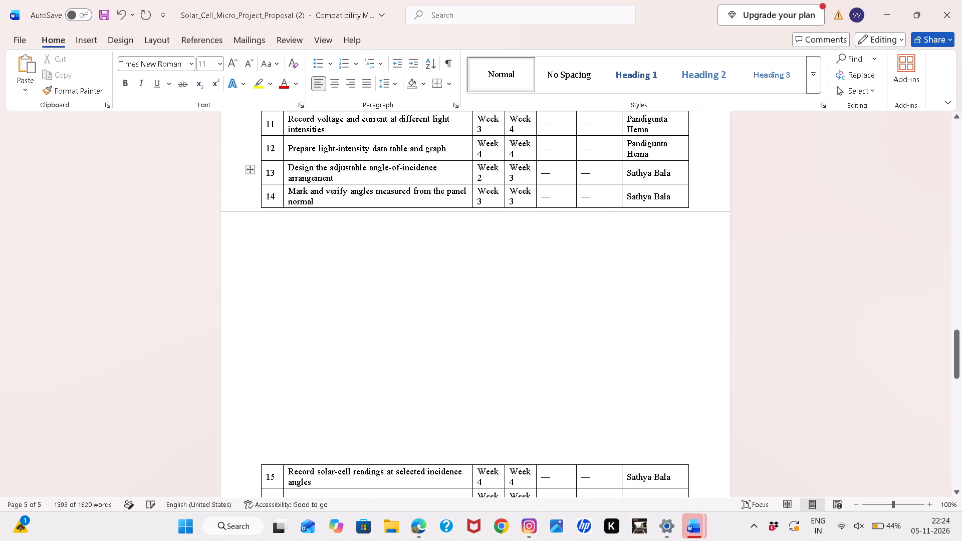
pyautogui.scroll(1, 428, 434)
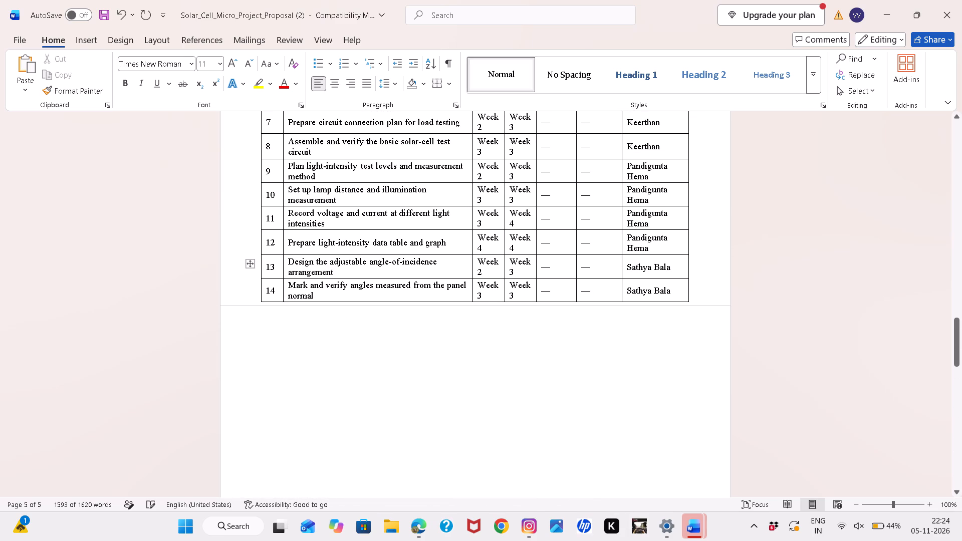
pyautogui.scroll(2, 428, 434)
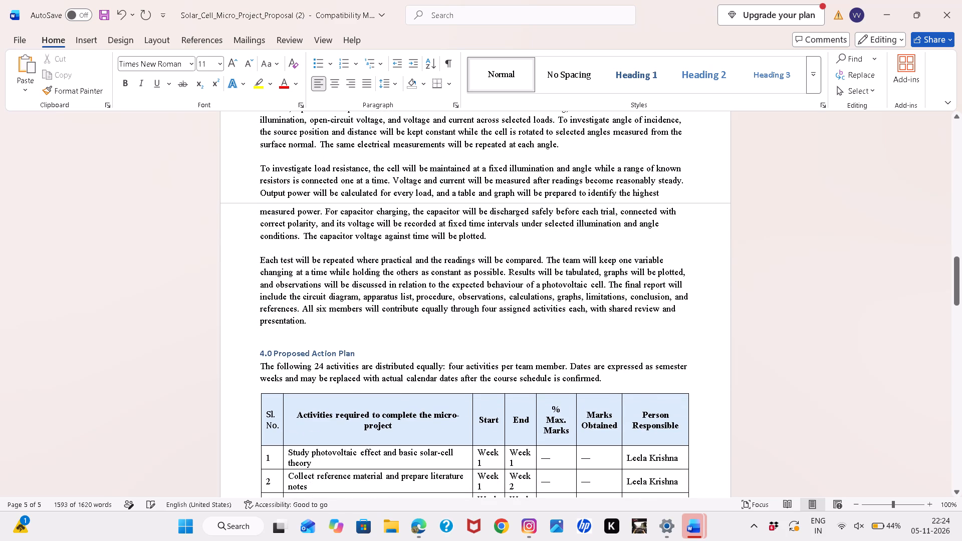
pyautogui.moveTo(258, 394); pyautogui.dragTo(309, 419)
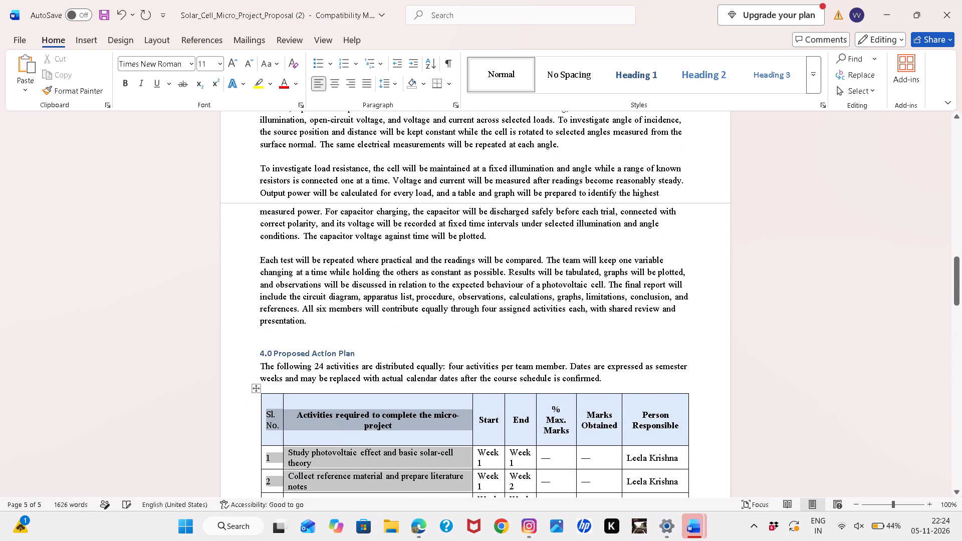
pyautogui.moveTo(309, 419); pyautogui.dragTo(694, 369)
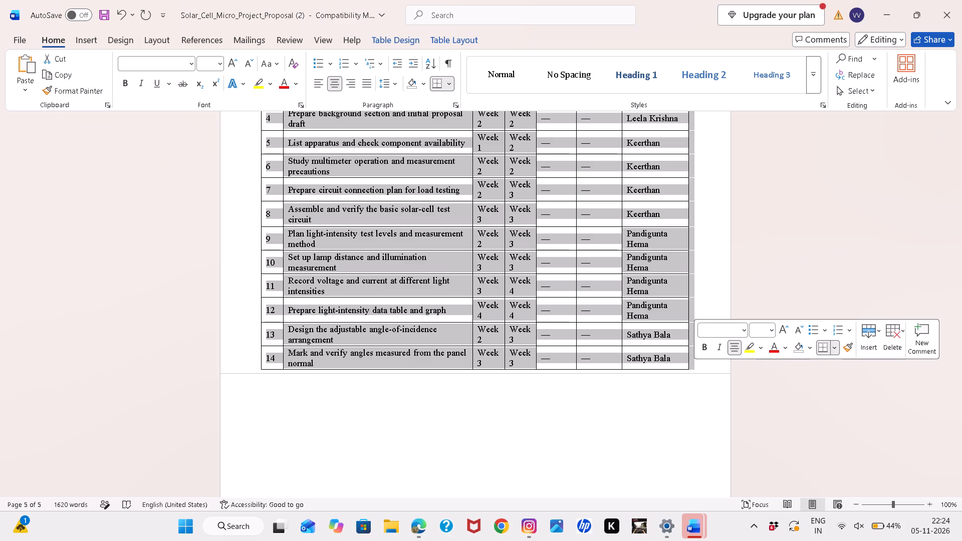
pyautogui.rightClick(640, 243)
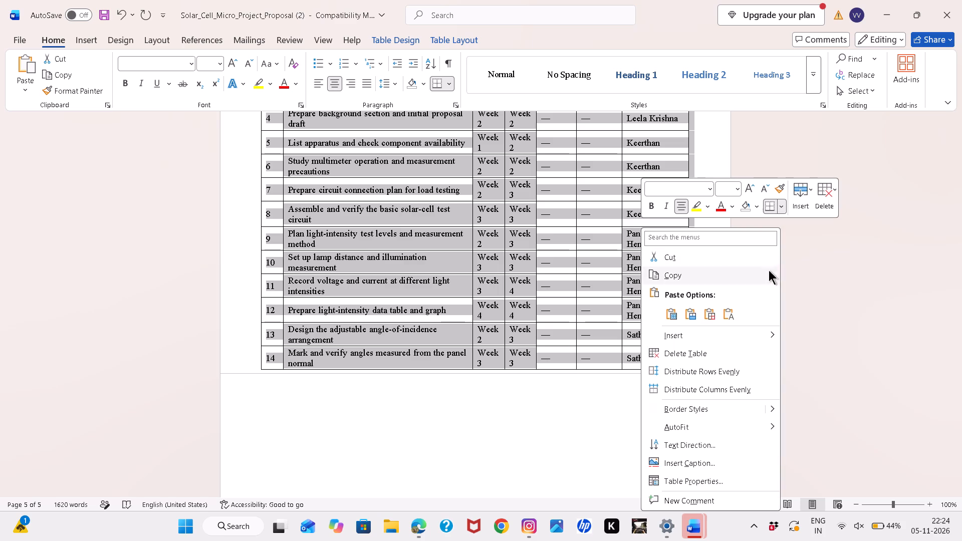
pyautogui.click(685, 278)
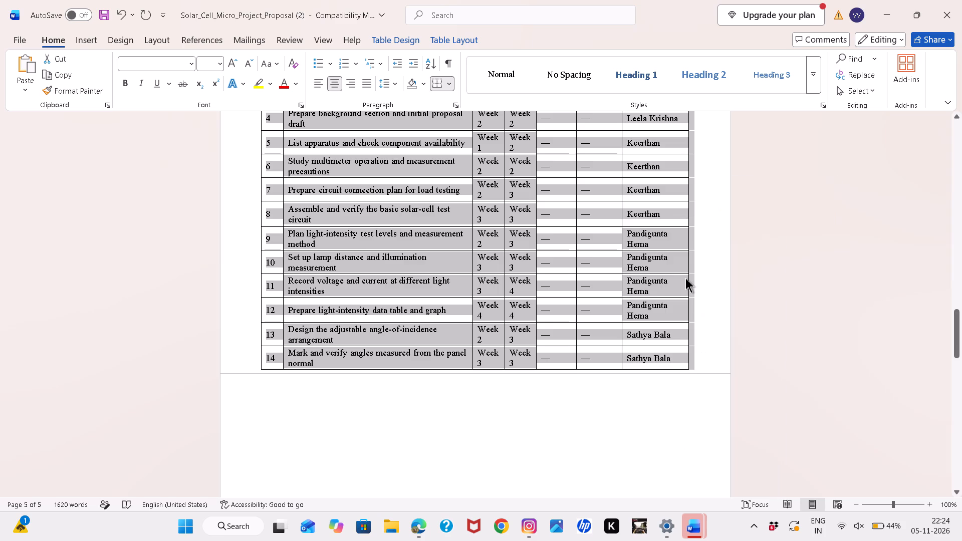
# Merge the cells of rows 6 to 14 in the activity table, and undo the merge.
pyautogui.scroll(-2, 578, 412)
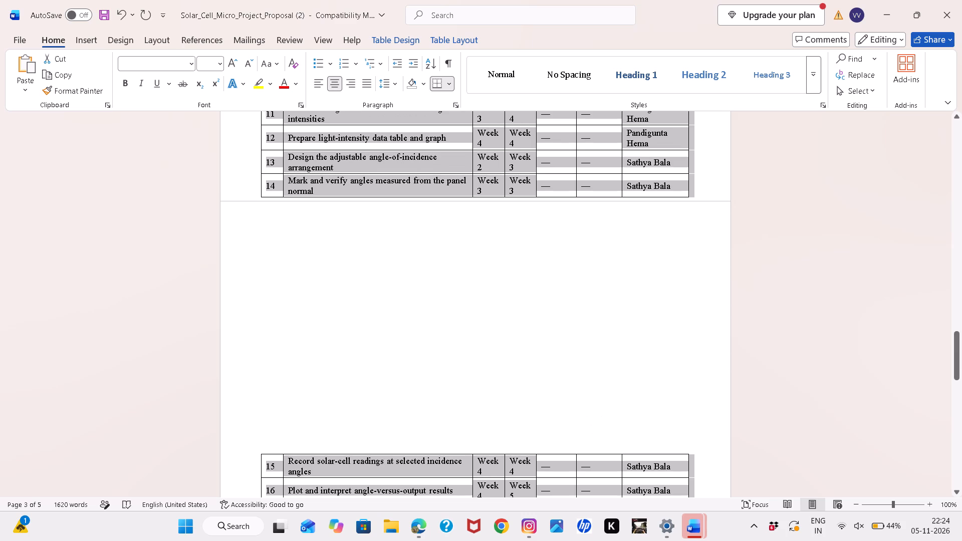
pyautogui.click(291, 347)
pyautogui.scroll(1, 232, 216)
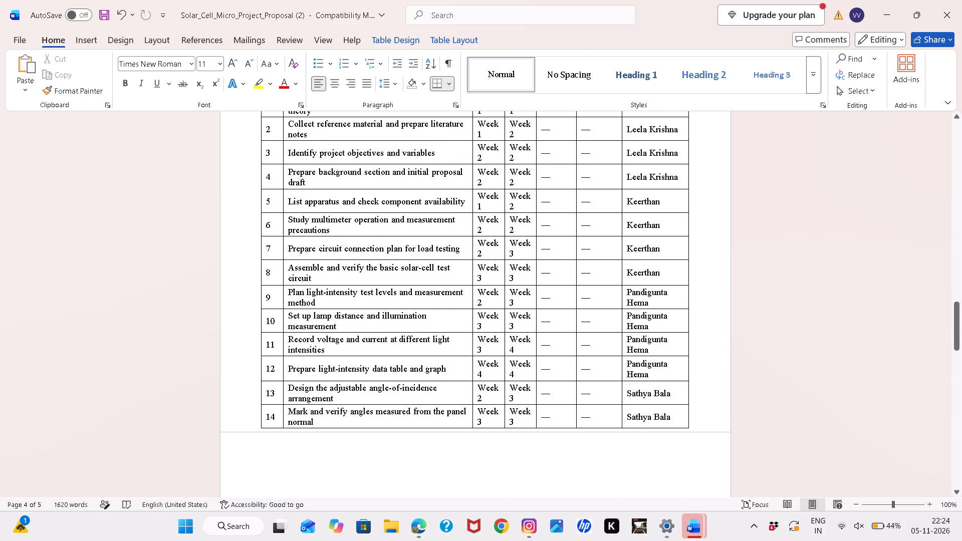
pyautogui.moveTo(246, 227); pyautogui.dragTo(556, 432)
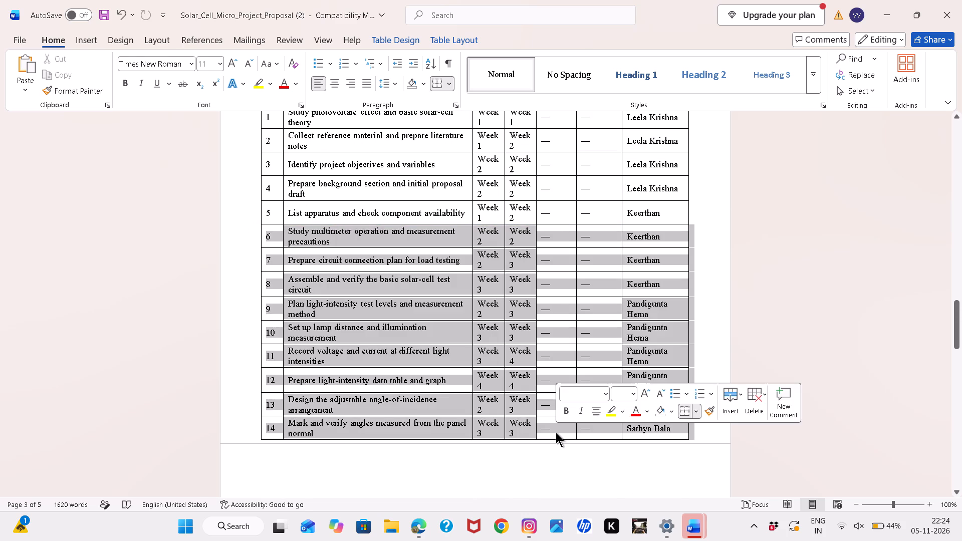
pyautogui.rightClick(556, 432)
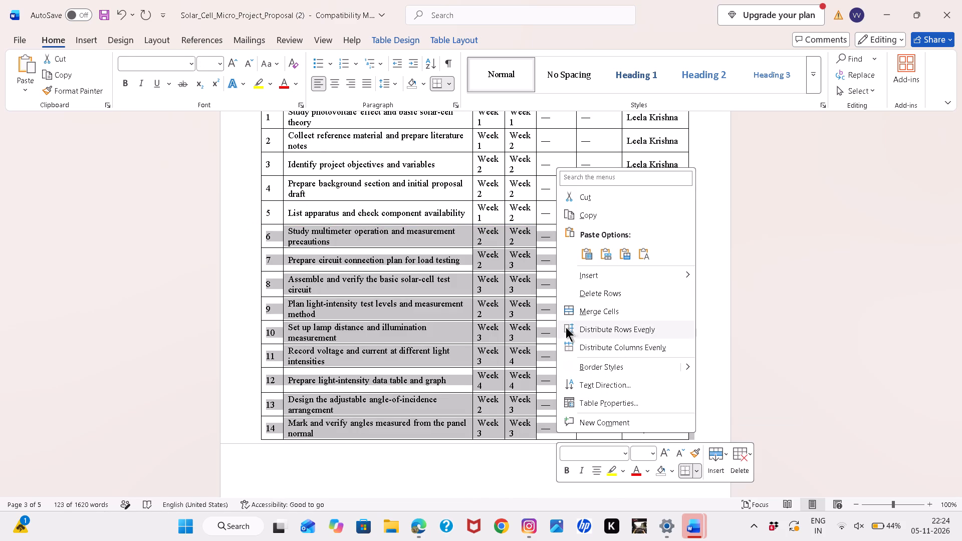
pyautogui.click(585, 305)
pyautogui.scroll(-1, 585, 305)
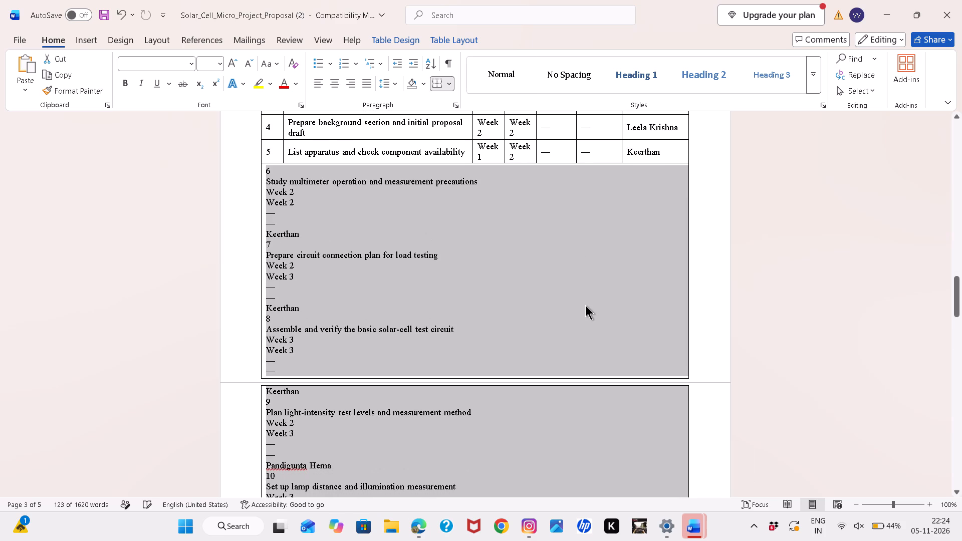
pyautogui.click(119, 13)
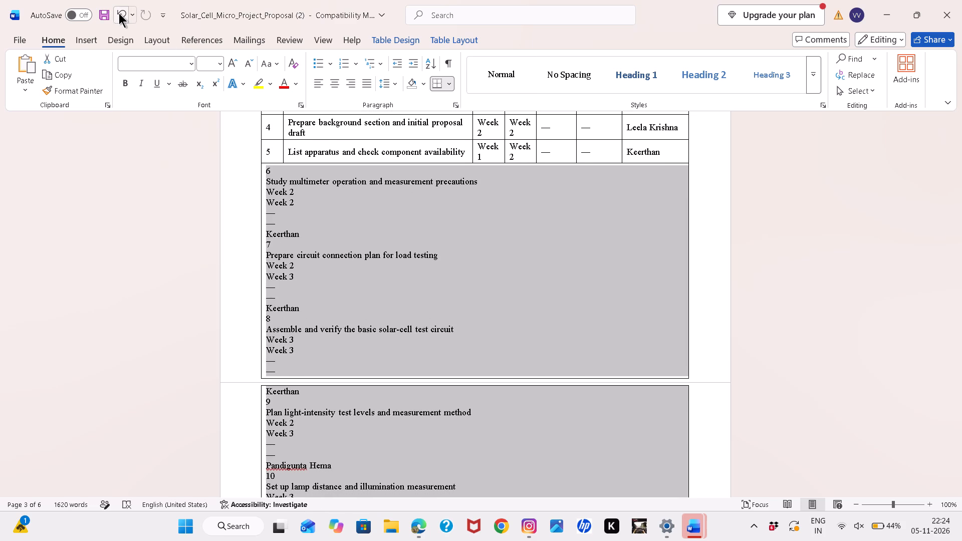
# Insert nine blank rows below row 14 of the activity table, using the selected rows 6 to 14.
pyautogui.rightClick(324, 224)
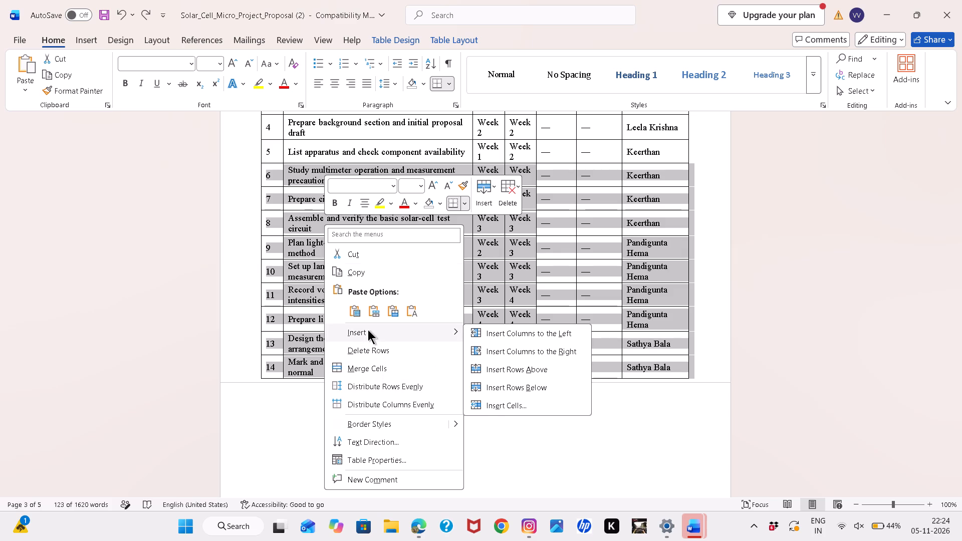
pyautogui.click(543, 385)
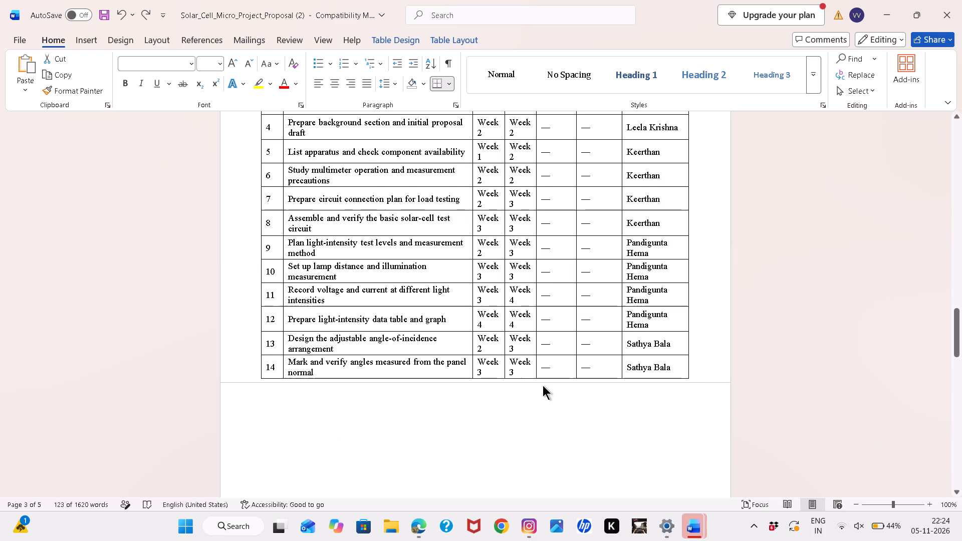
pyautogui.scroll(-1, 490, 405)
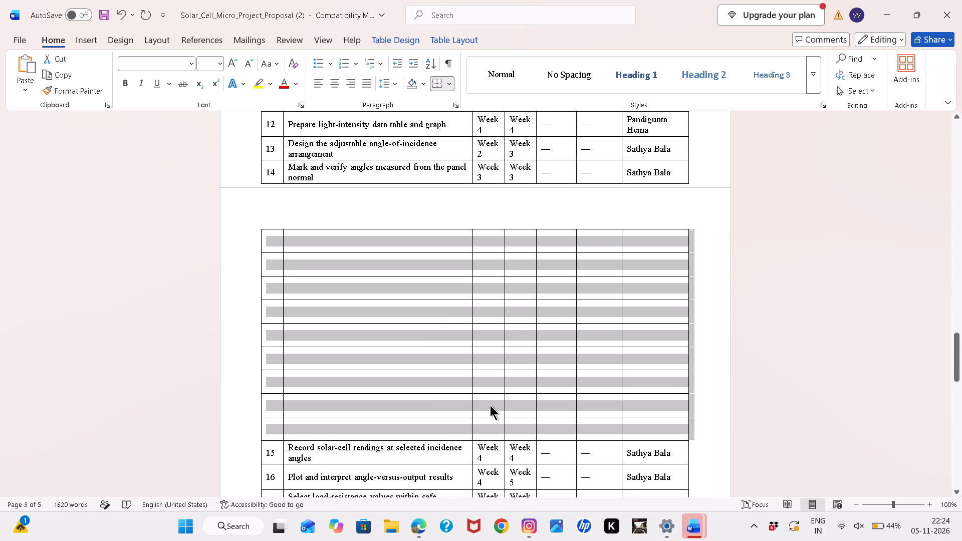
pyautogui.scroll(-1, 490, 405)
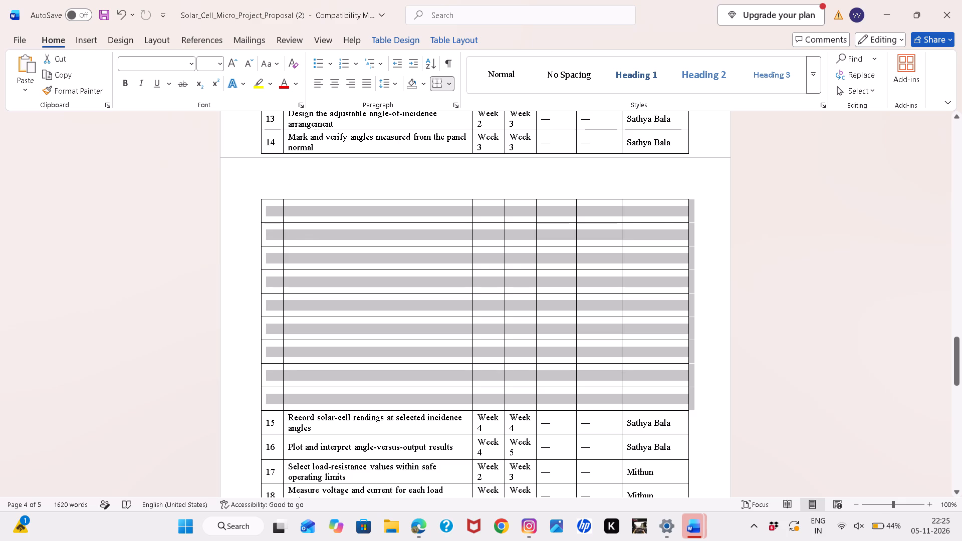
pyautogui.scroll(1, 284, 148)
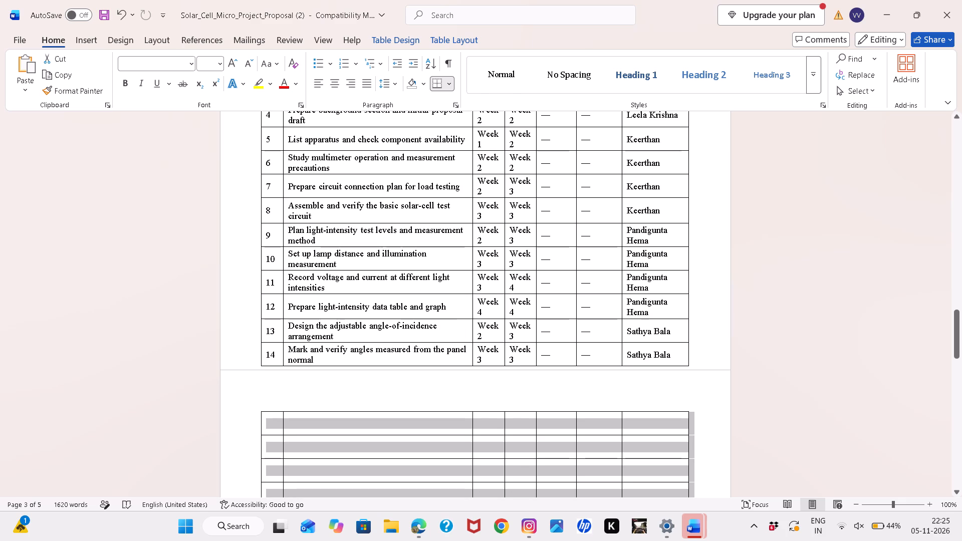
# Copy rows 6 to 14 of the activity table and paste them into the nine blank rows below row 14.
pyautogui.moveTo(266, 160); pyautogui.dragTo(335, 174)
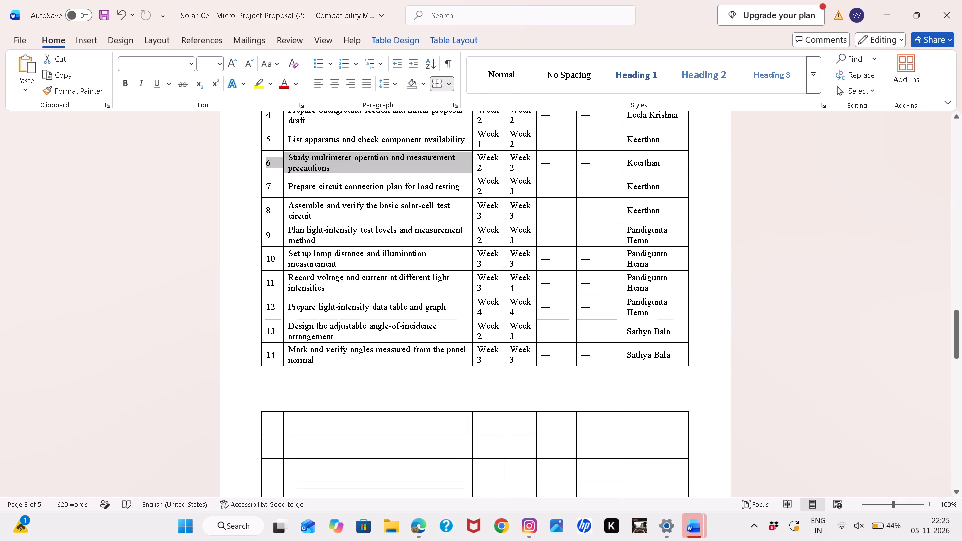
pyautogui.moveTo(335, 174); pyautogui.dragTo(679, 361)
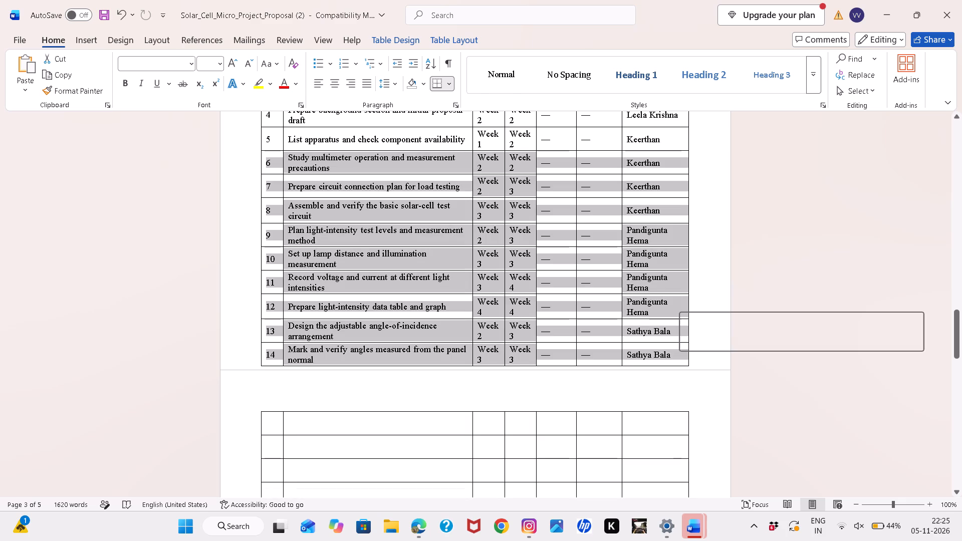
pyautogui.rightClick(675, 357)
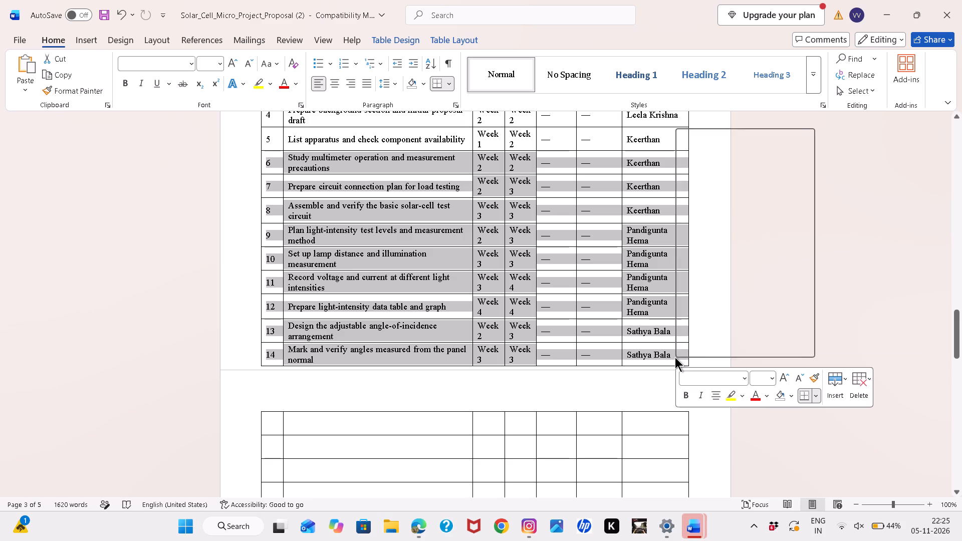
pyautogui.click(723, 172)
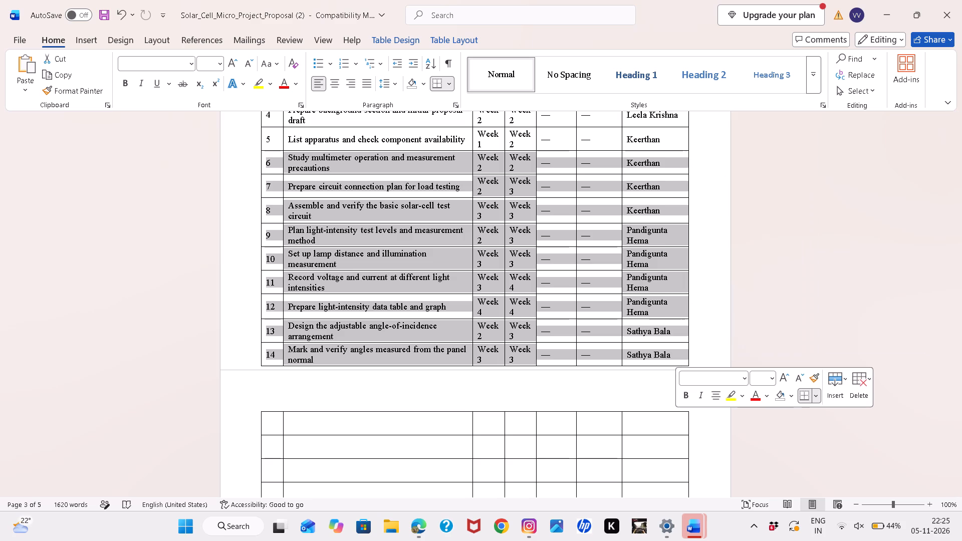
pyautogui.moveTo(274, 420); pyautogui.dragTo(530, 462)
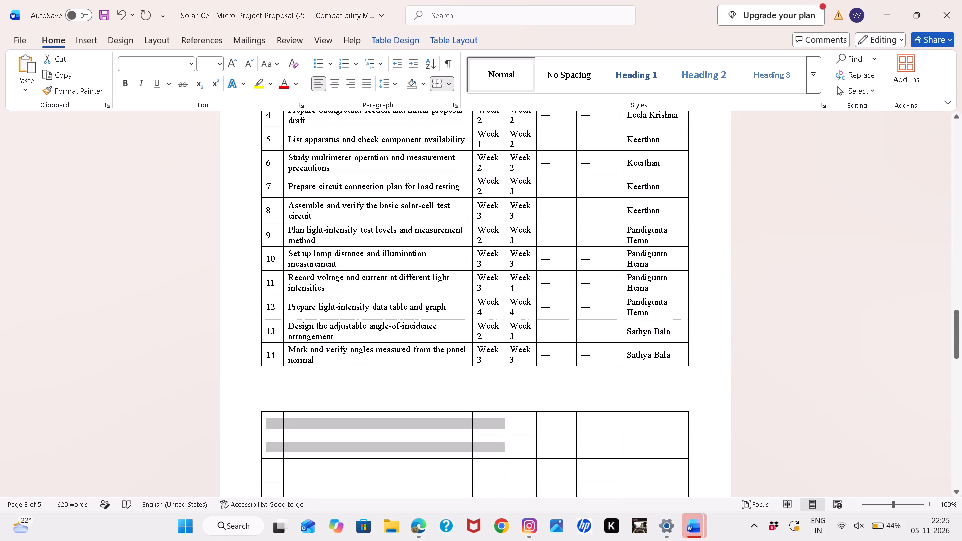
pyautogui.moveTo(530, 462); pyautogui.dragTo(670, 456)
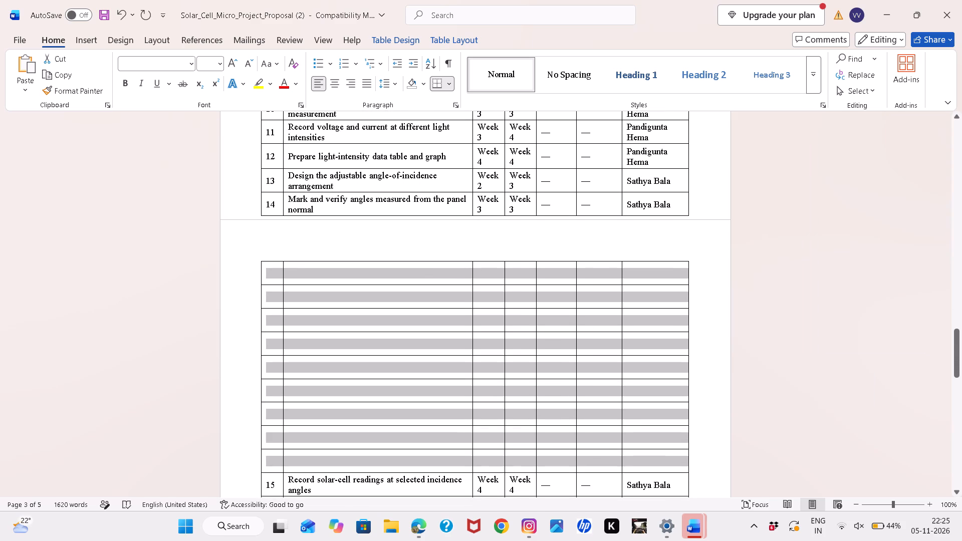
pyautogui.moveTo(670, 456); pyautogui.dragTo(671, 456)
pyautogui.rightClick(671, 456)
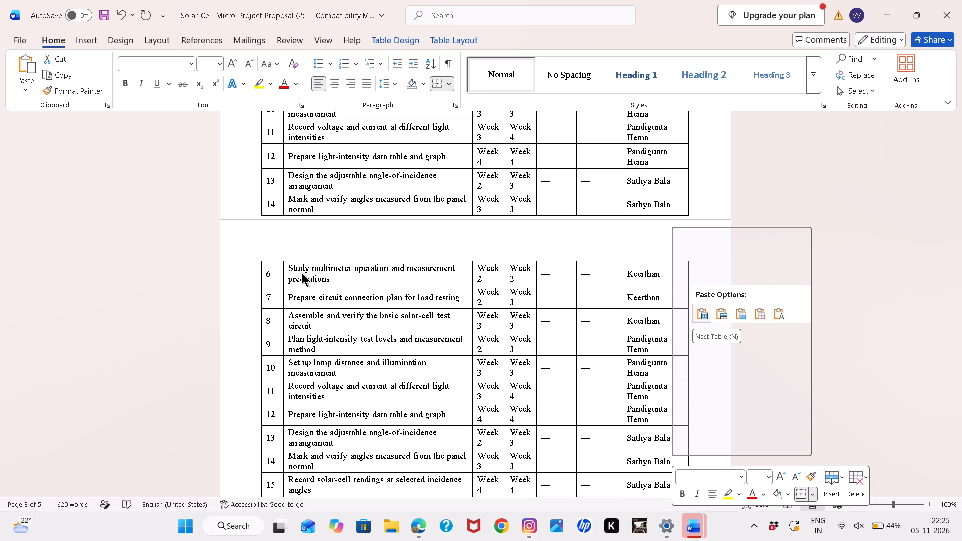
pyautogui.scroll(1, 238, 300)
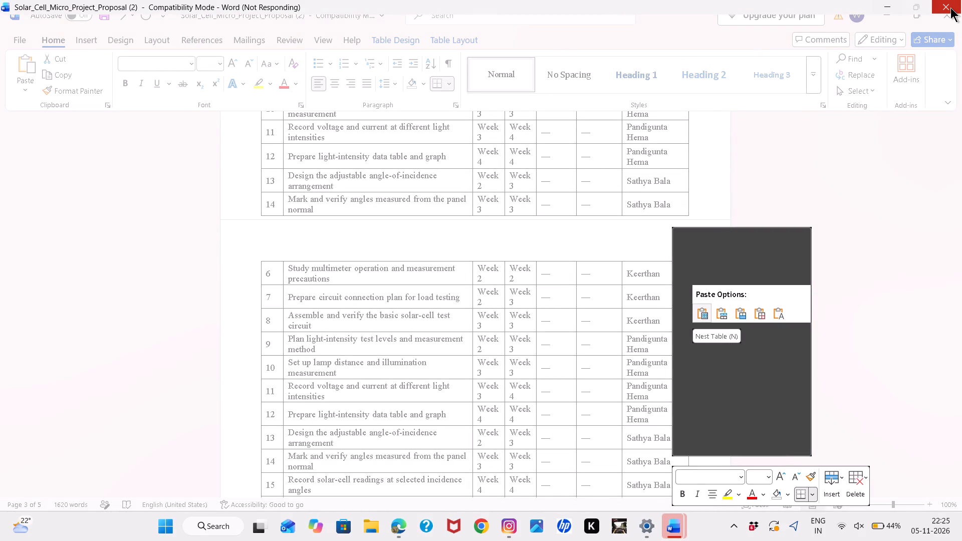
pyautogui.scroll(7, 716, 115)
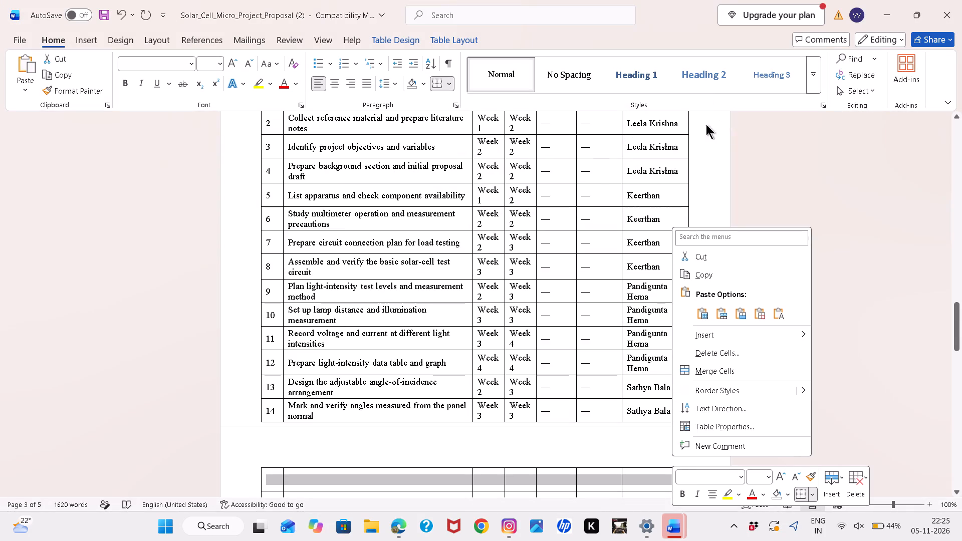
pyautogui.scroll(-1, 453, 226)
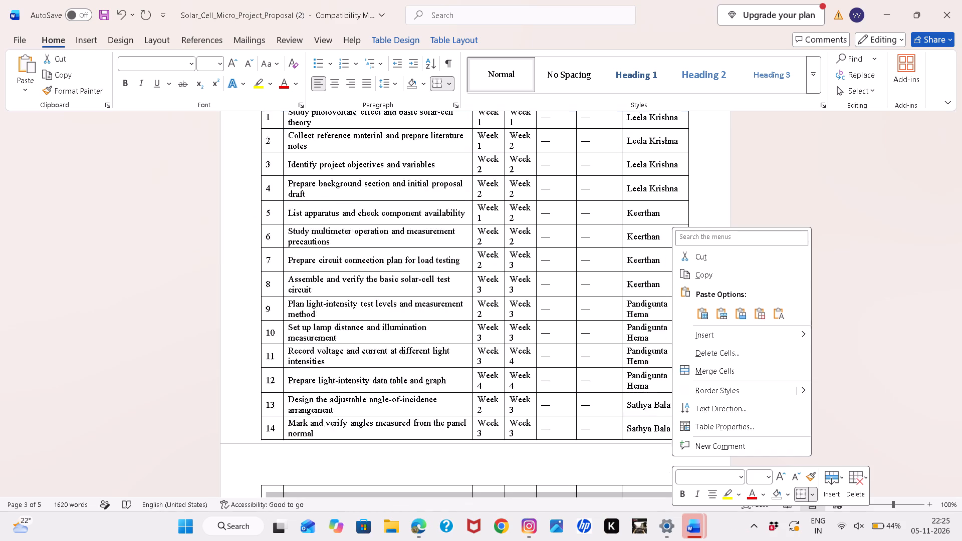
pyautogui.scroll(-2, 453, 226)
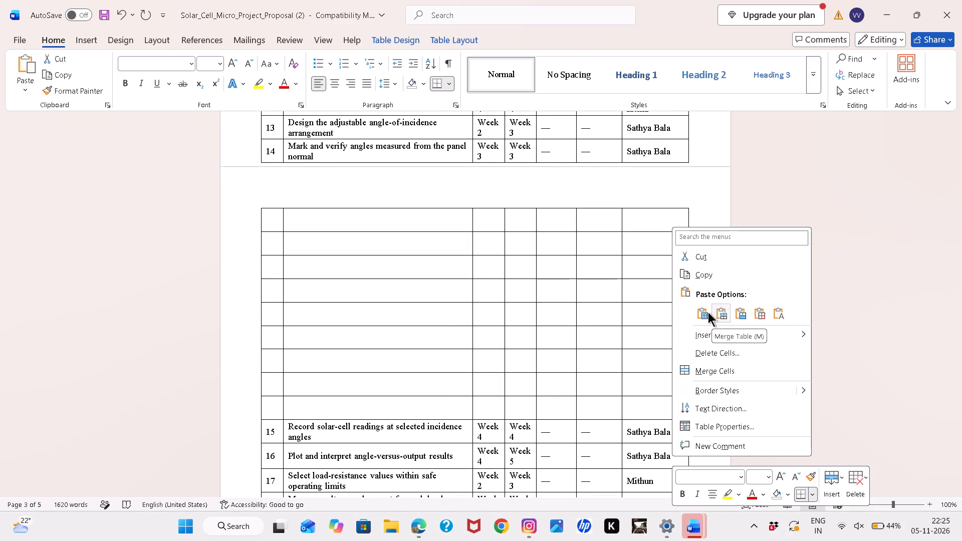
pyautogui.click(730, 317)
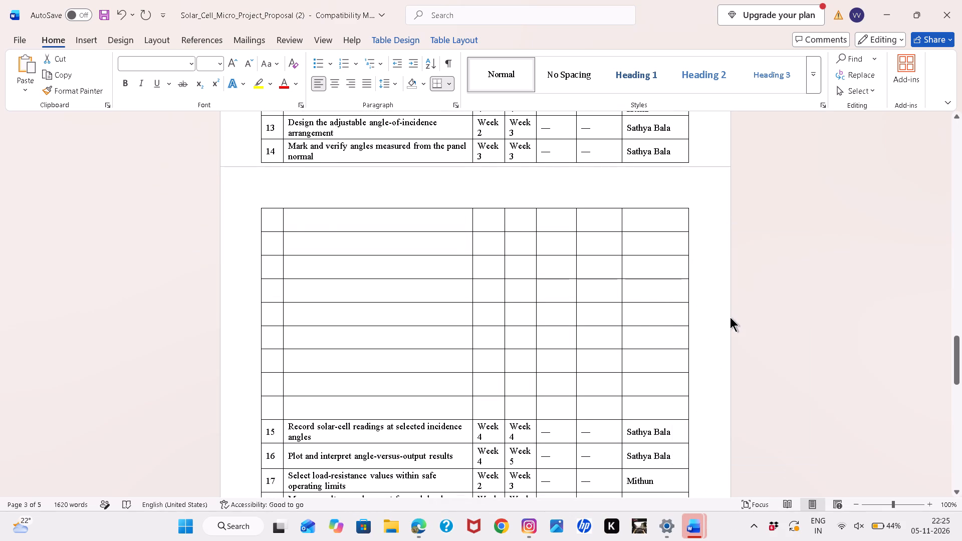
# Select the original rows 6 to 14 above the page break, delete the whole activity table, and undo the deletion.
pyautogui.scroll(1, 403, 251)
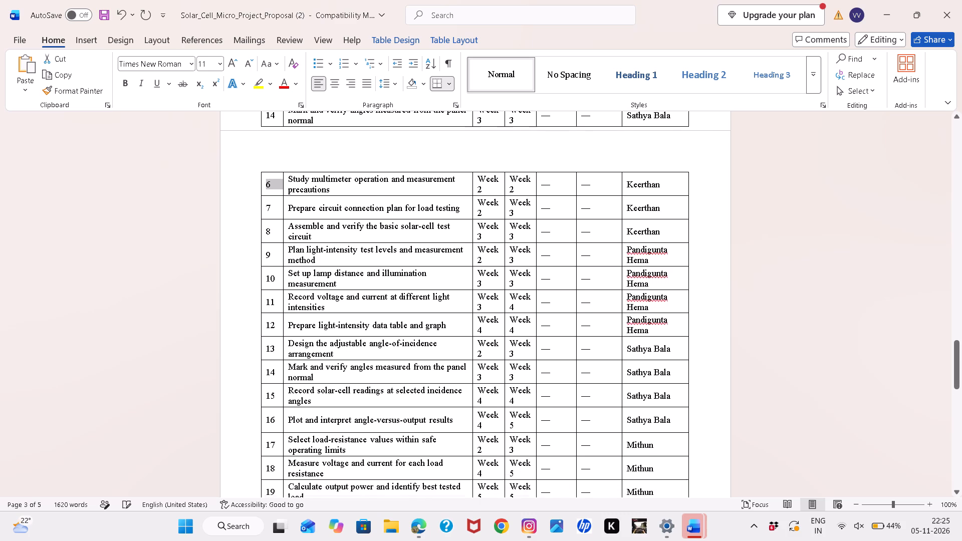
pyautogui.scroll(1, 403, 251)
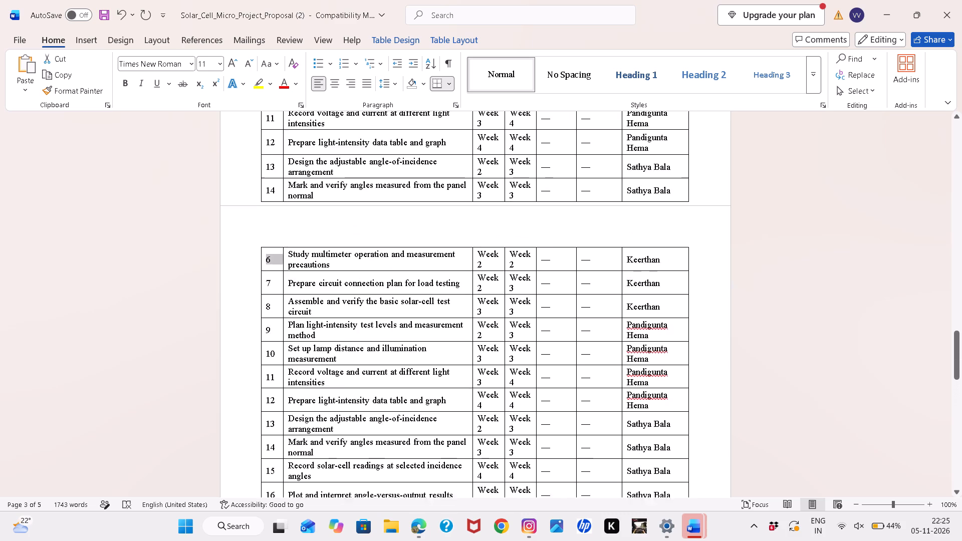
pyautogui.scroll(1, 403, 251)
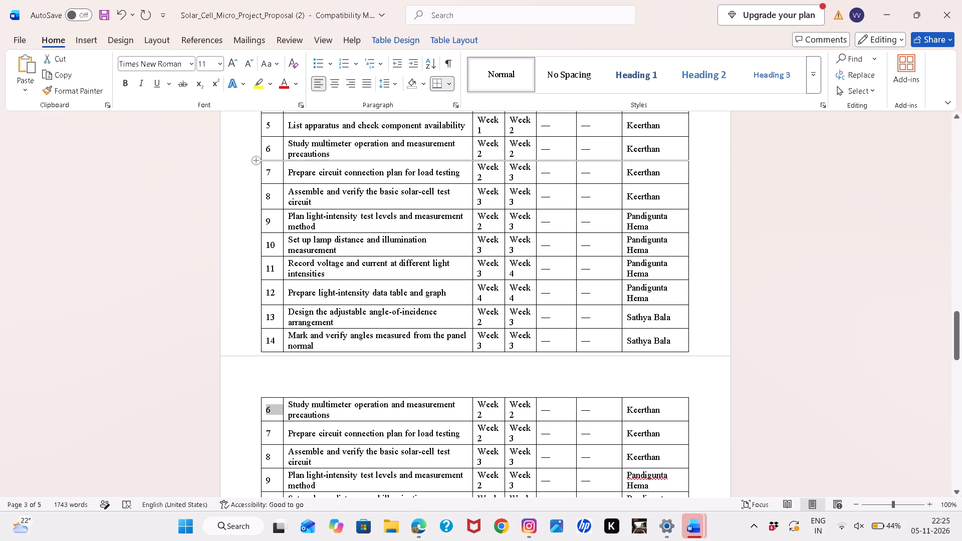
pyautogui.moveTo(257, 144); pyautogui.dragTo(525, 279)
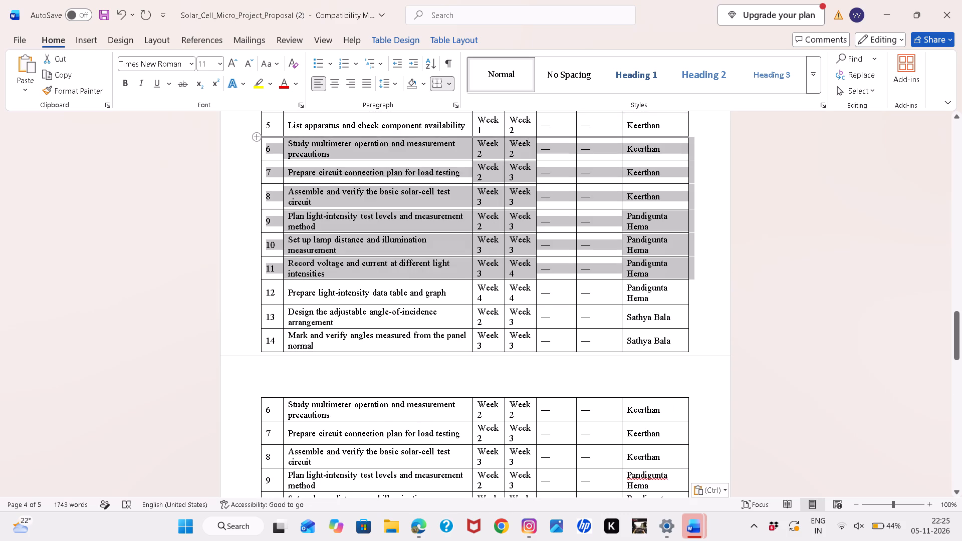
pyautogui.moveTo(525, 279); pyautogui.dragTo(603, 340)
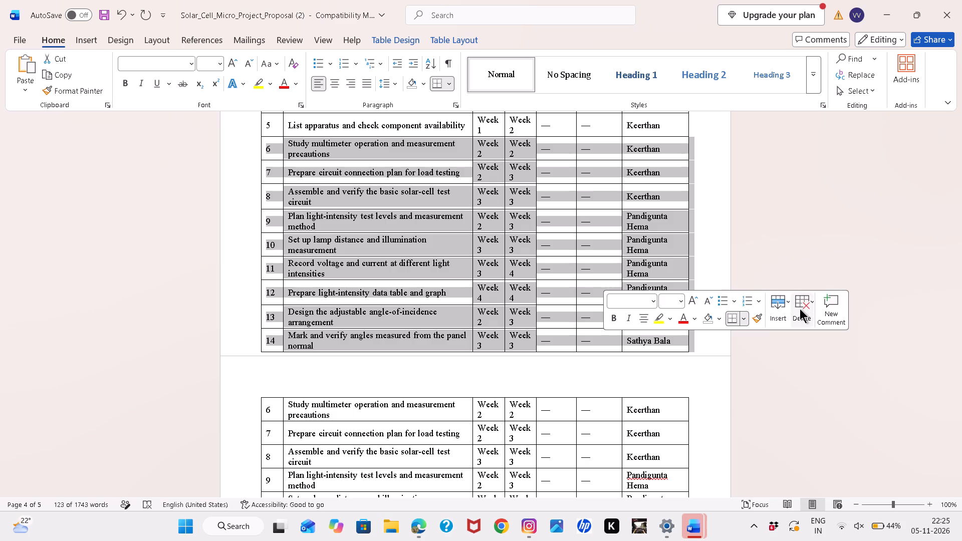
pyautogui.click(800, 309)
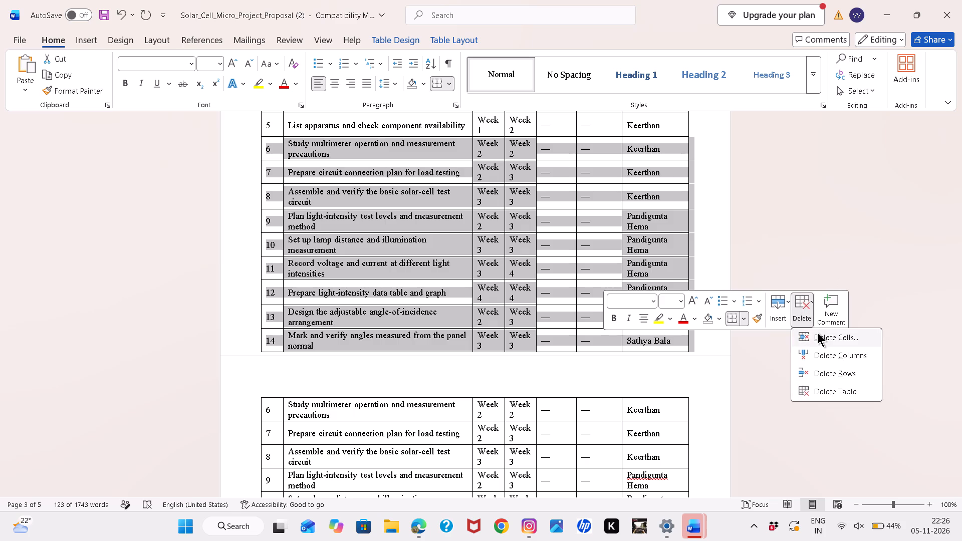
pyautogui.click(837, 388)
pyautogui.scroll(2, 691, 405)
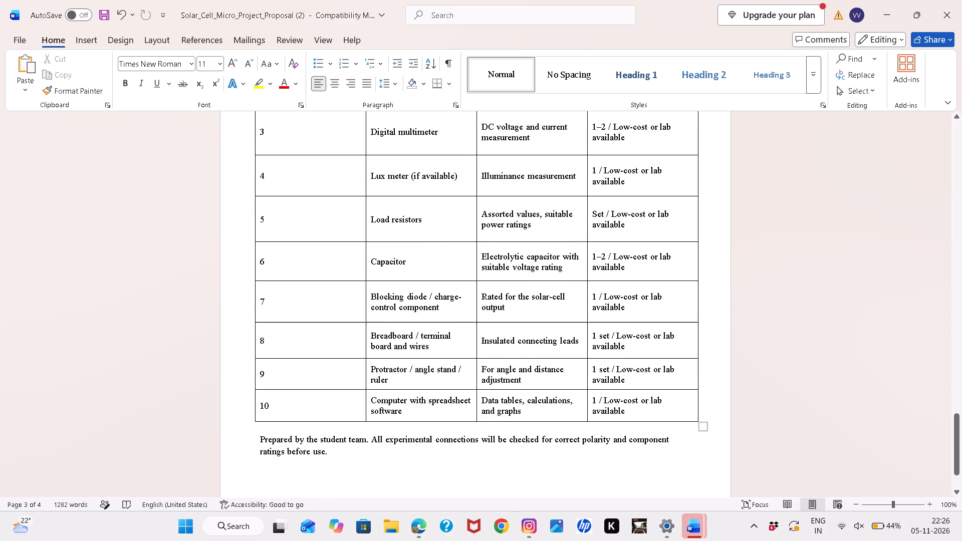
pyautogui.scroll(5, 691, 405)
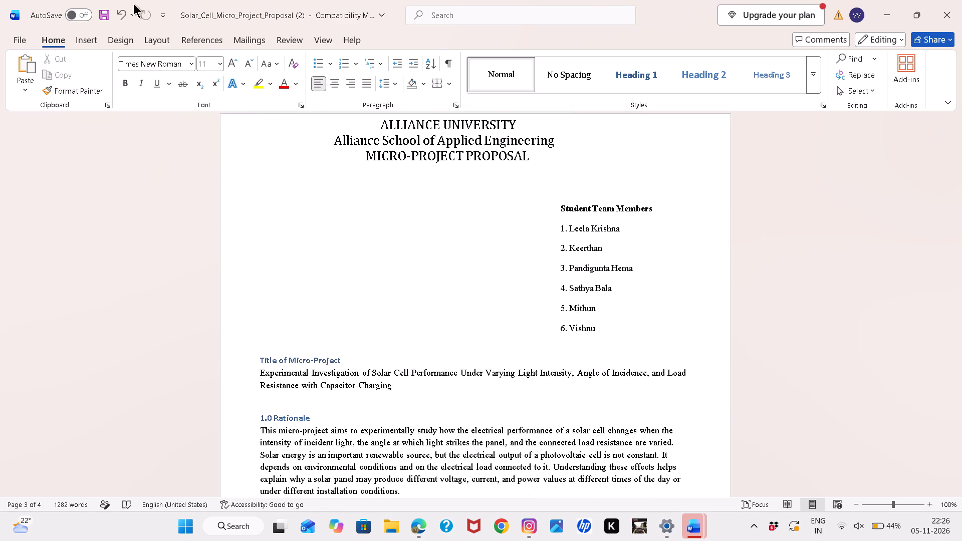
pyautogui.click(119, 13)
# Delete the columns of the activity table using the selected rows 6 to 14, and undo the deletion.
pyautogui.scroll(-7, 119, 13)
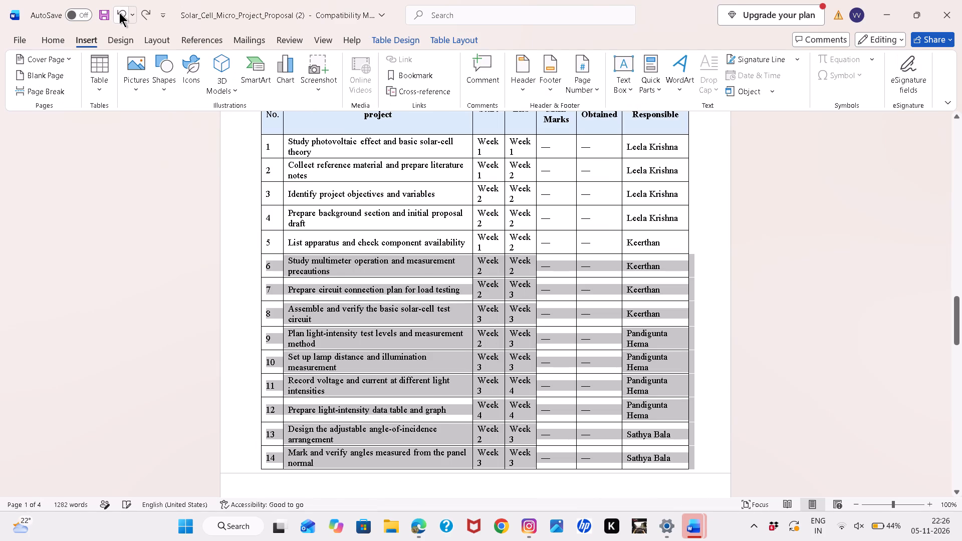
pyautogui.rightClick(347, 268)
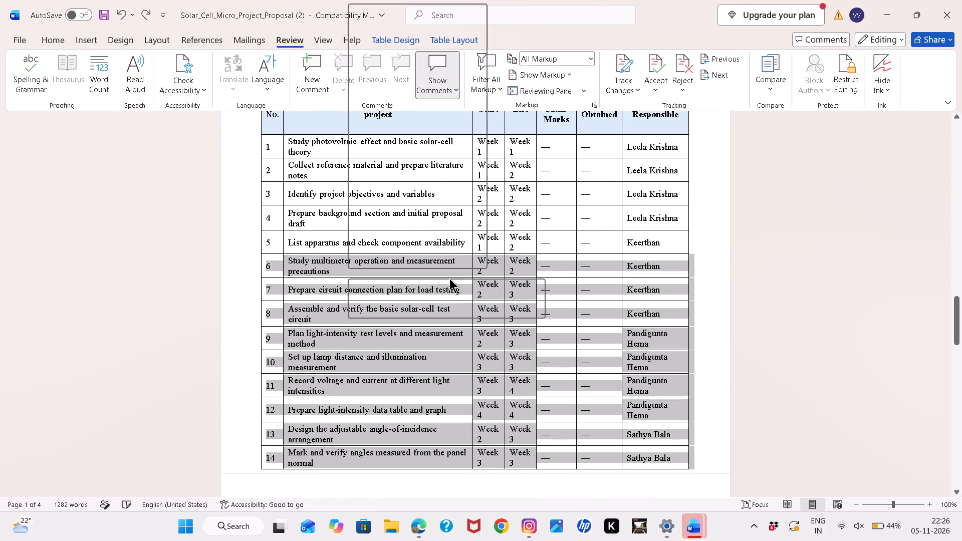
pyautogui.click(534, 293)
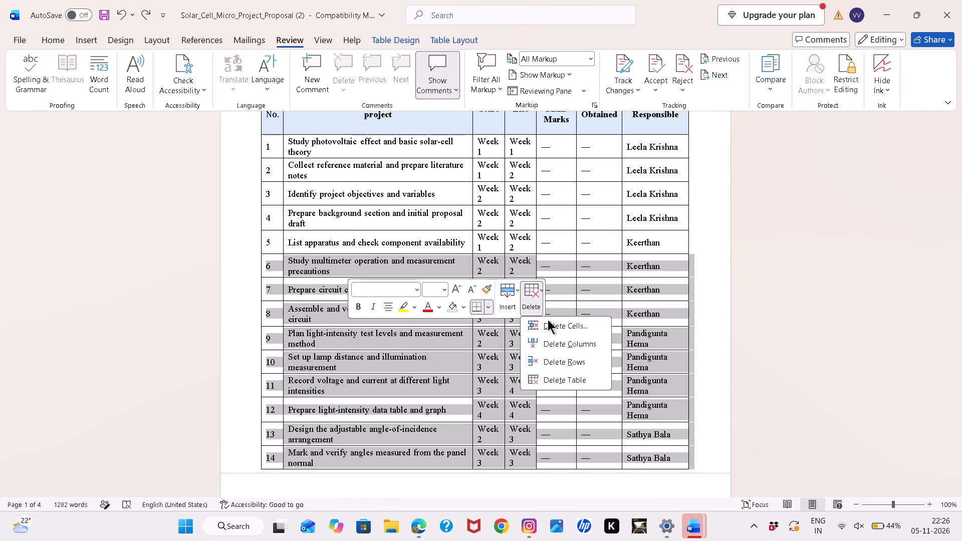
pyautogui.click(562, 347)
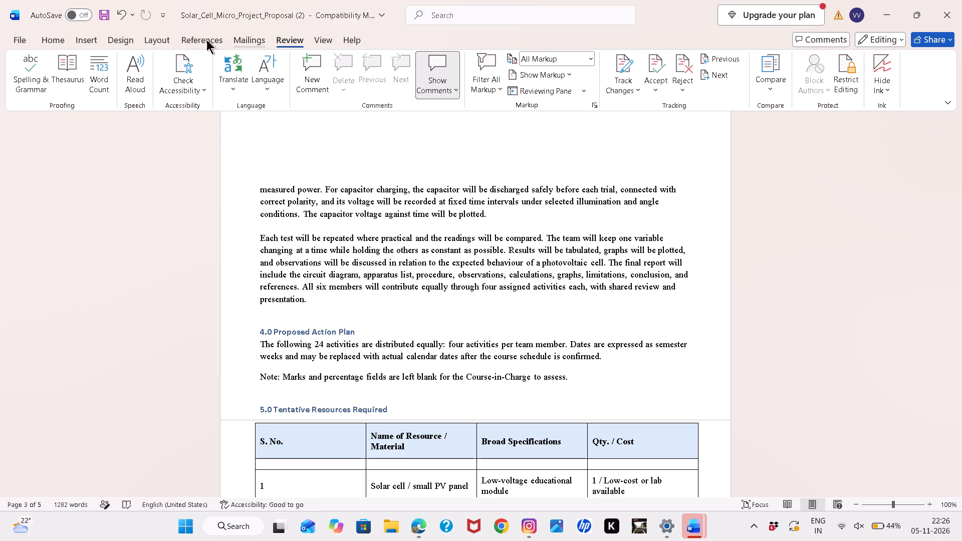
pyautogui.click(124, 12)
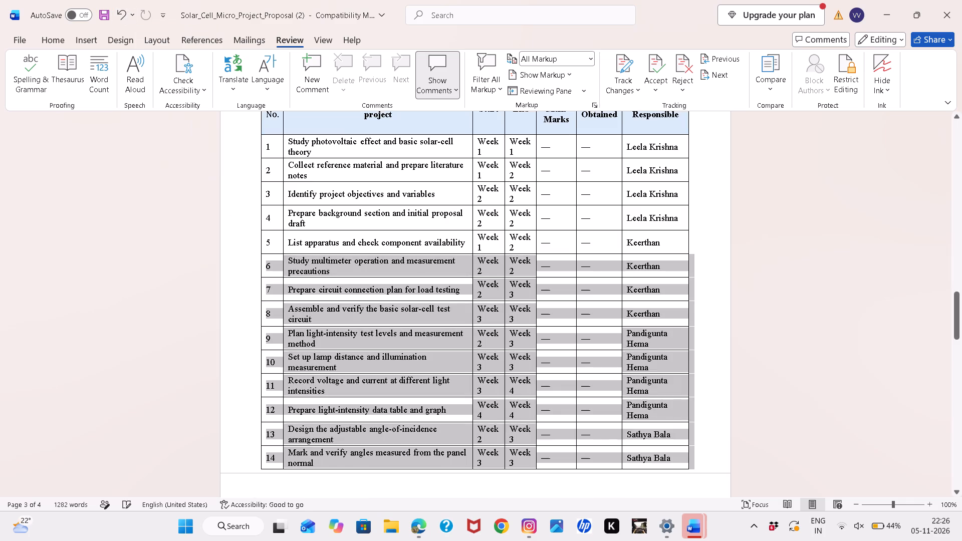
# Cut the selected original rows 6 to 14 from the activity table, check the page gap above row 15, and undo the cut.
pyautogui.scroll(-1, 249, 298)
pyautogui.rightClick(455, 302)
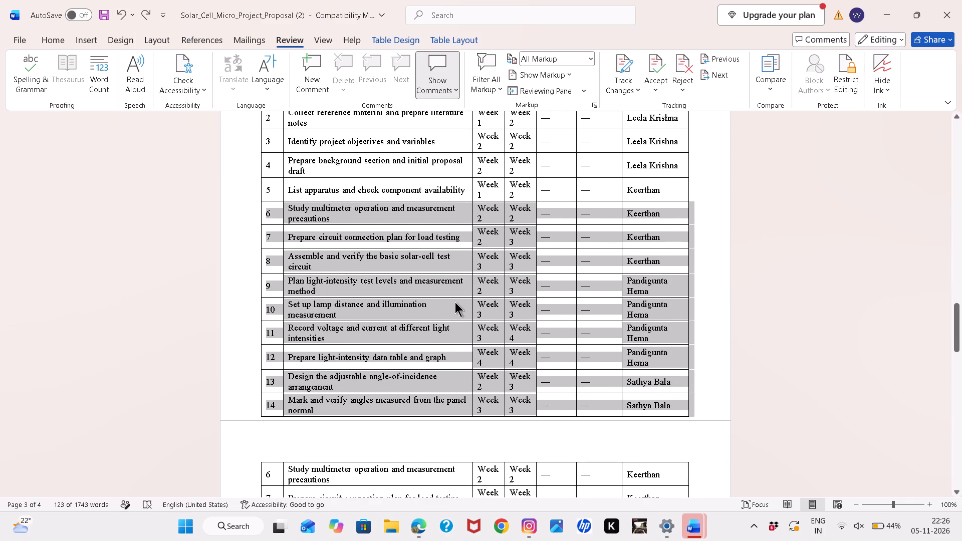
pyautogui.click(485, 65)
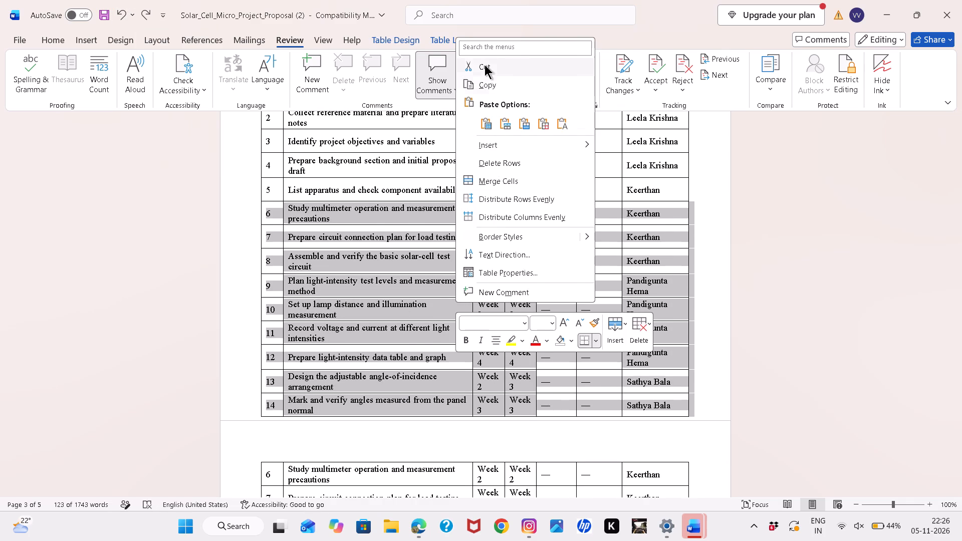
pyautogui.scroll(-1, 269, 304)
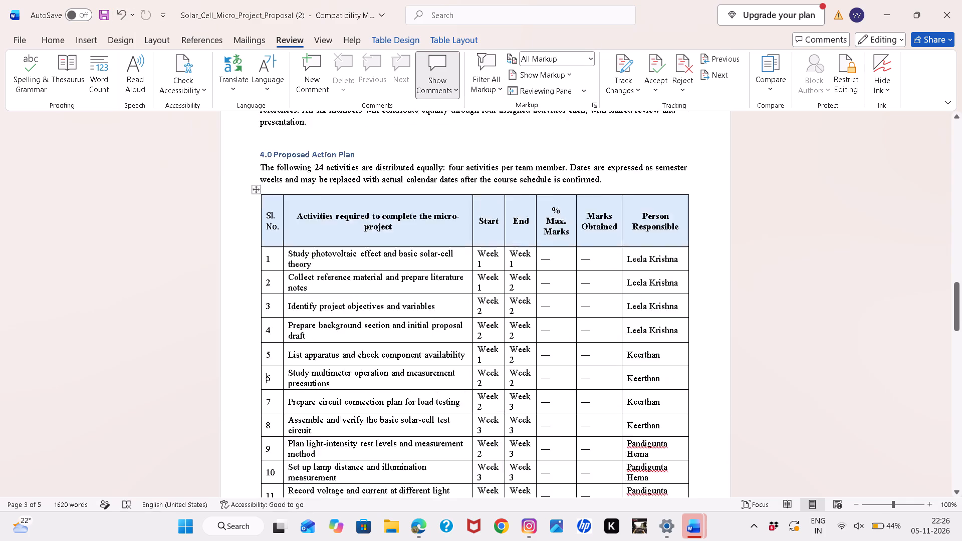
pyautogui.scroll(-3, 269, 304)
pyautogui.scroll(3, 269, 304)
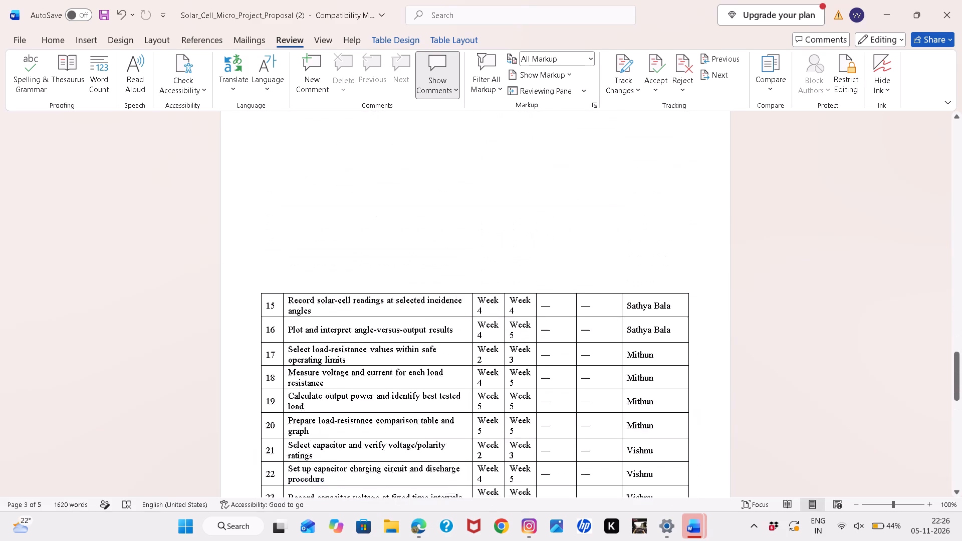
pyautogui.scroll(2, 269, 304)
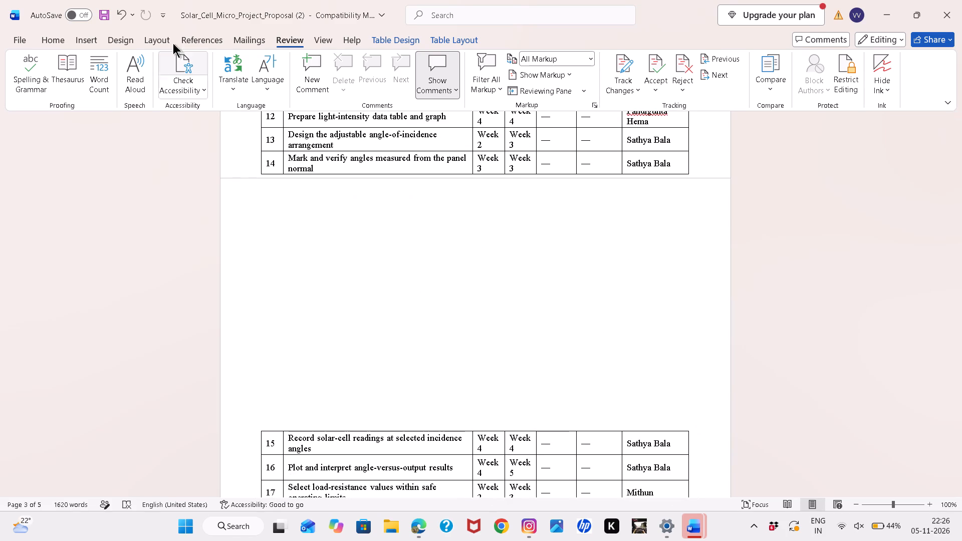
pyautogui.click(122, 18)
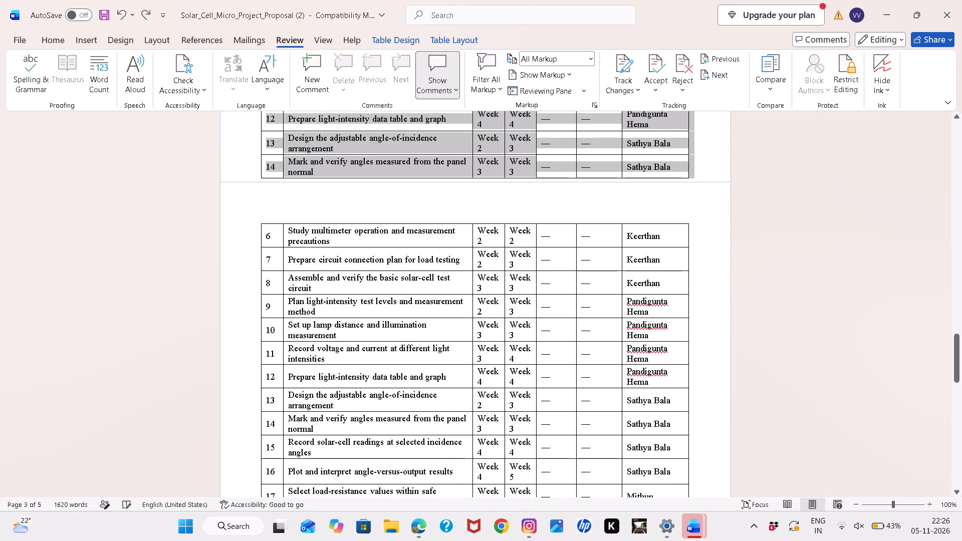
# Delete the selected original rows 6 to 14 above the page break, keeping the pasted copies.
pyautogui.scroll(2, 388, 246)
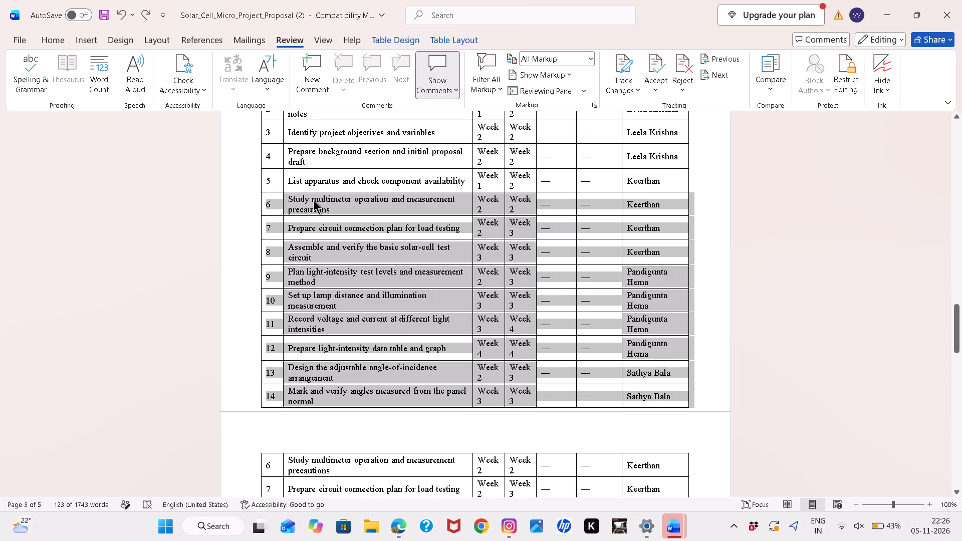
pyautogui.press('BackSpace')
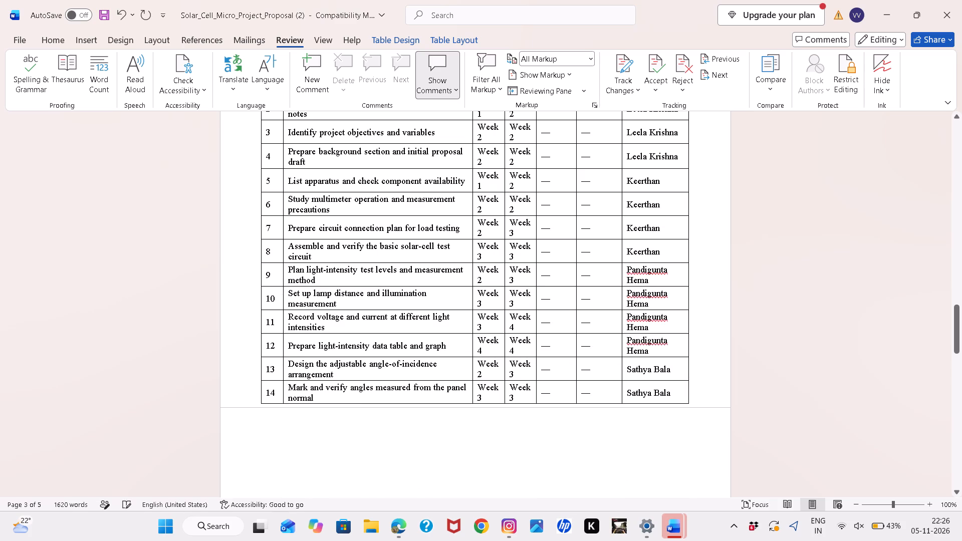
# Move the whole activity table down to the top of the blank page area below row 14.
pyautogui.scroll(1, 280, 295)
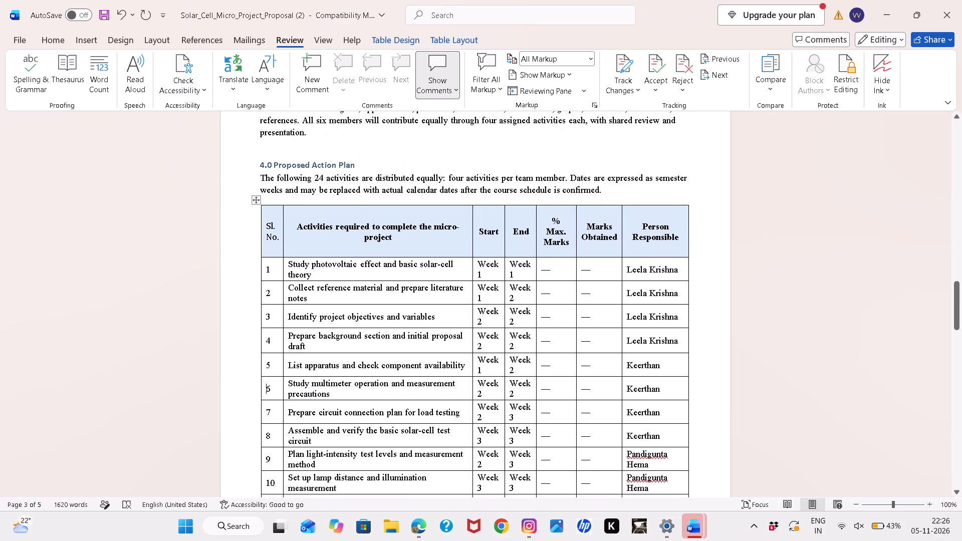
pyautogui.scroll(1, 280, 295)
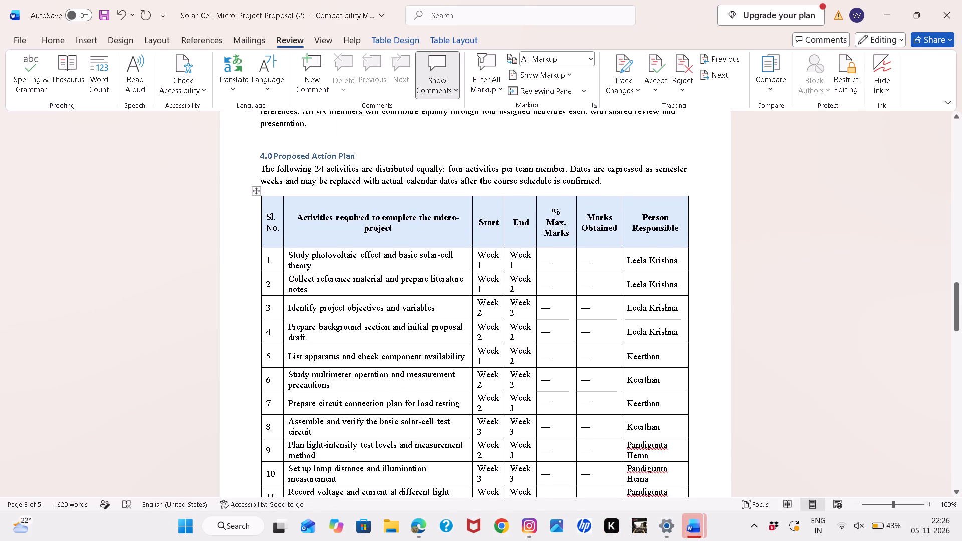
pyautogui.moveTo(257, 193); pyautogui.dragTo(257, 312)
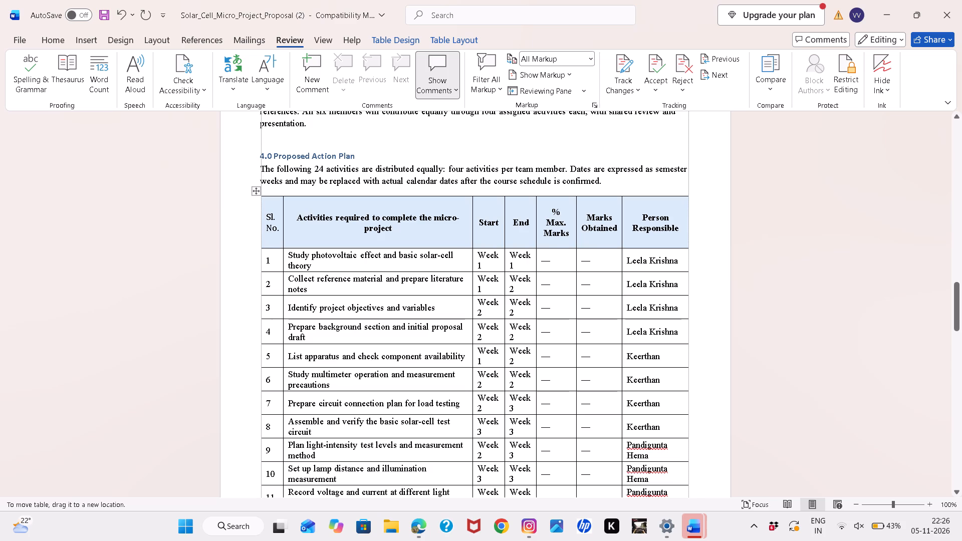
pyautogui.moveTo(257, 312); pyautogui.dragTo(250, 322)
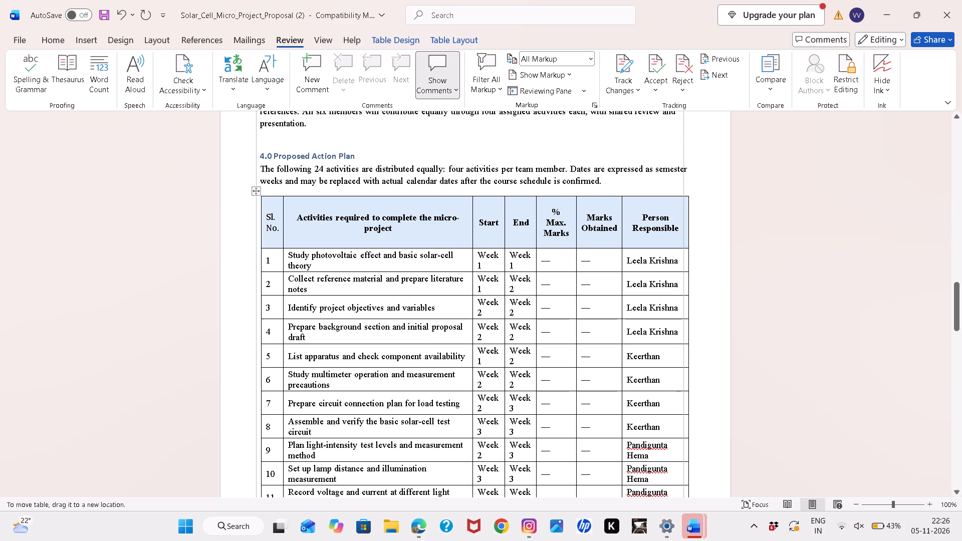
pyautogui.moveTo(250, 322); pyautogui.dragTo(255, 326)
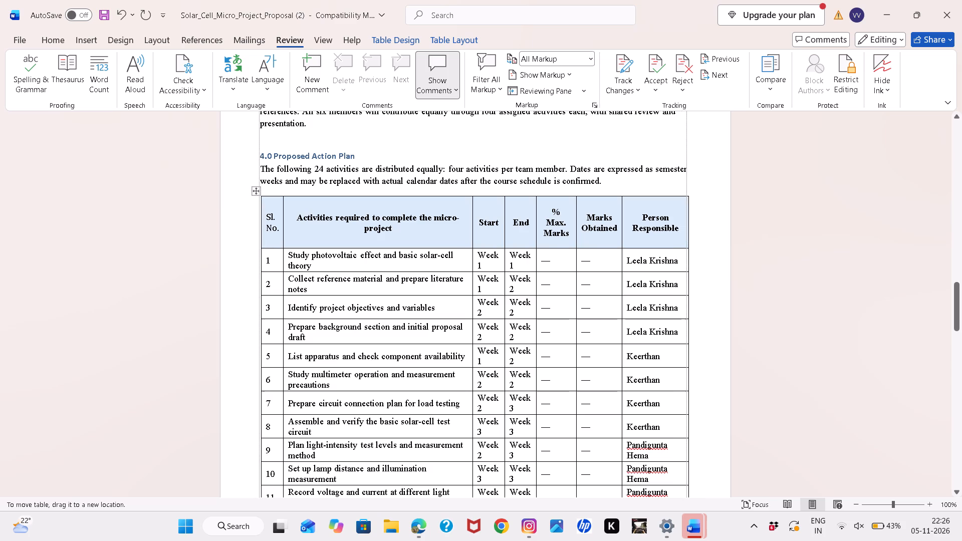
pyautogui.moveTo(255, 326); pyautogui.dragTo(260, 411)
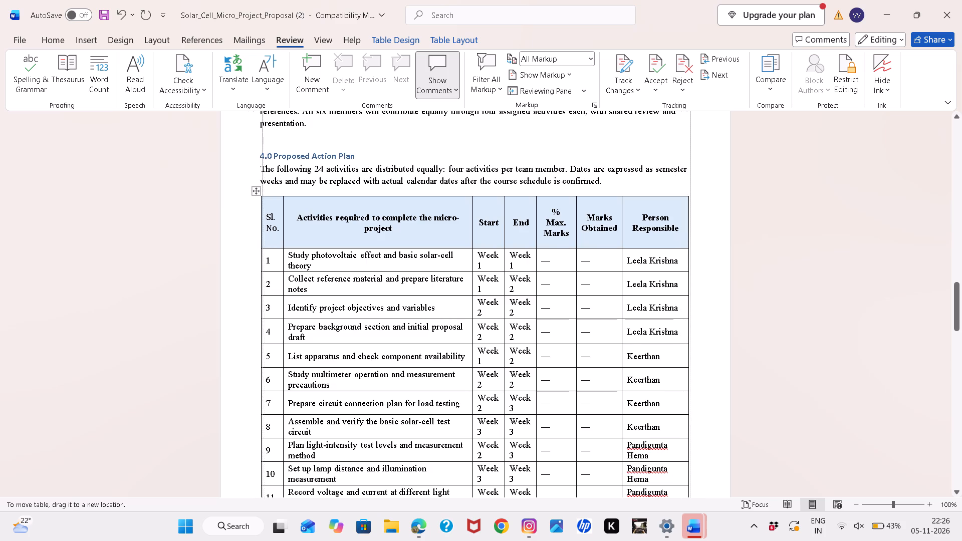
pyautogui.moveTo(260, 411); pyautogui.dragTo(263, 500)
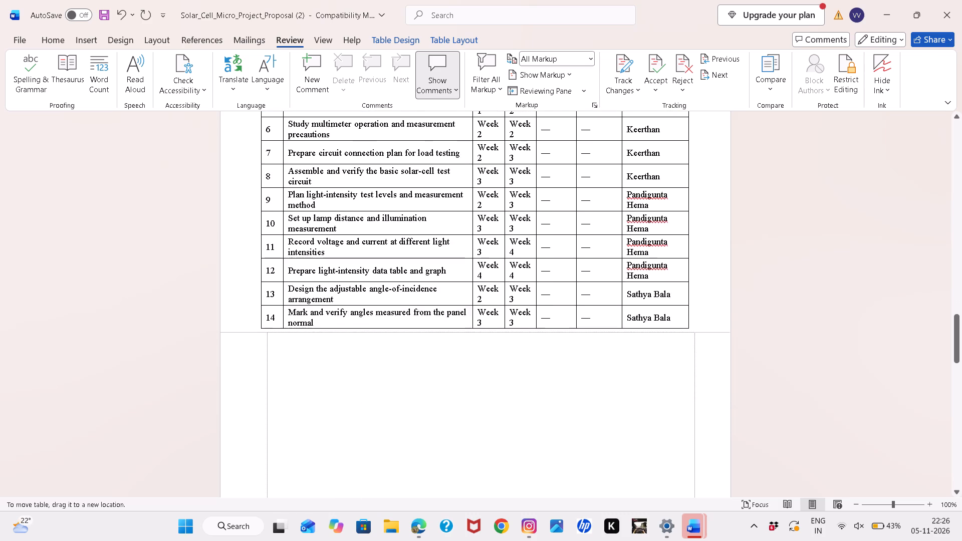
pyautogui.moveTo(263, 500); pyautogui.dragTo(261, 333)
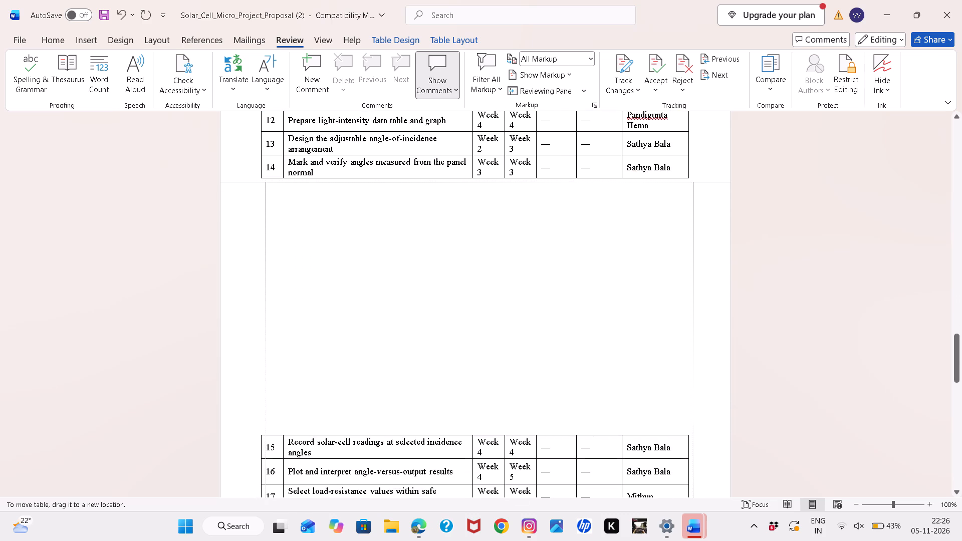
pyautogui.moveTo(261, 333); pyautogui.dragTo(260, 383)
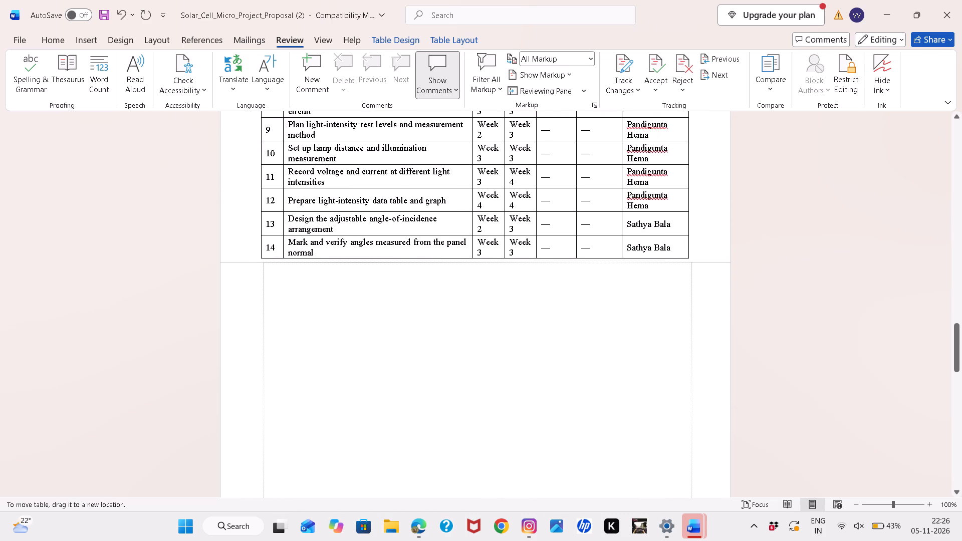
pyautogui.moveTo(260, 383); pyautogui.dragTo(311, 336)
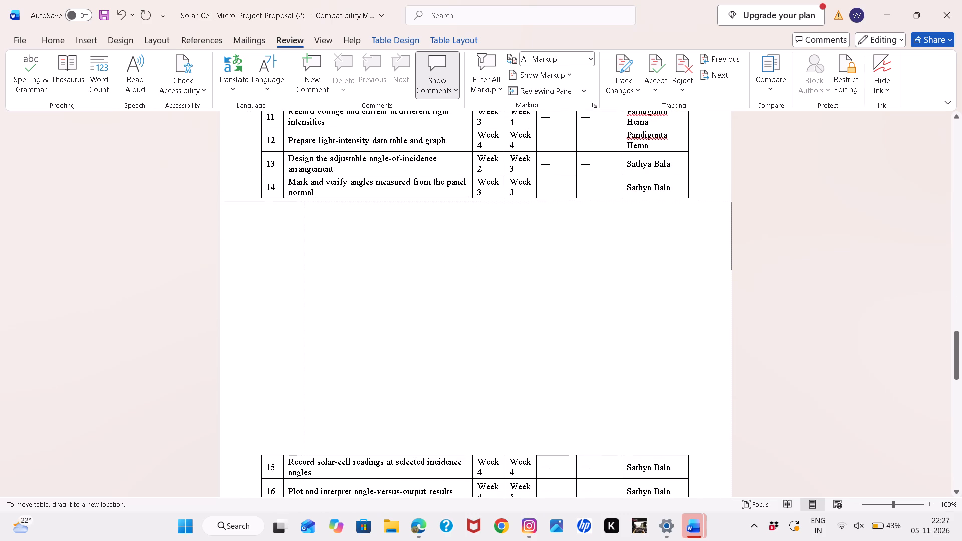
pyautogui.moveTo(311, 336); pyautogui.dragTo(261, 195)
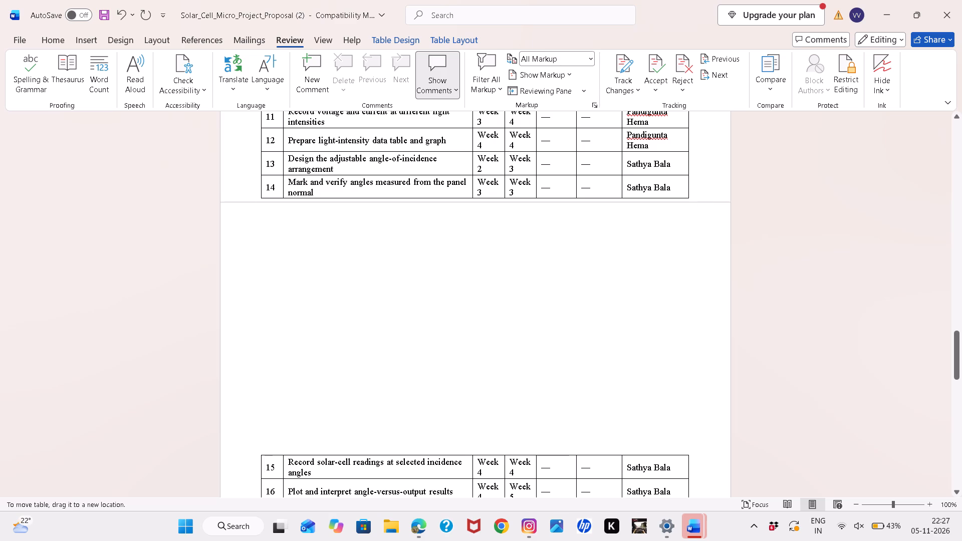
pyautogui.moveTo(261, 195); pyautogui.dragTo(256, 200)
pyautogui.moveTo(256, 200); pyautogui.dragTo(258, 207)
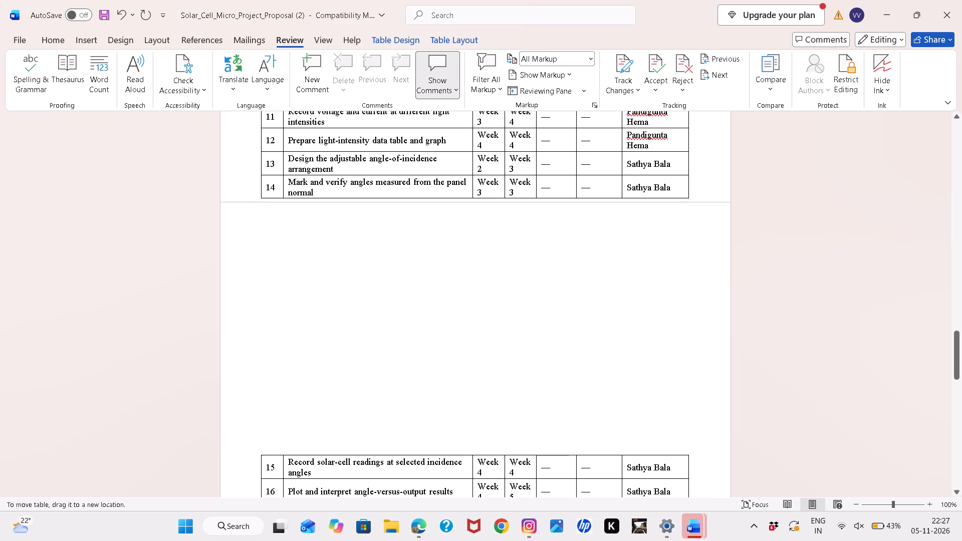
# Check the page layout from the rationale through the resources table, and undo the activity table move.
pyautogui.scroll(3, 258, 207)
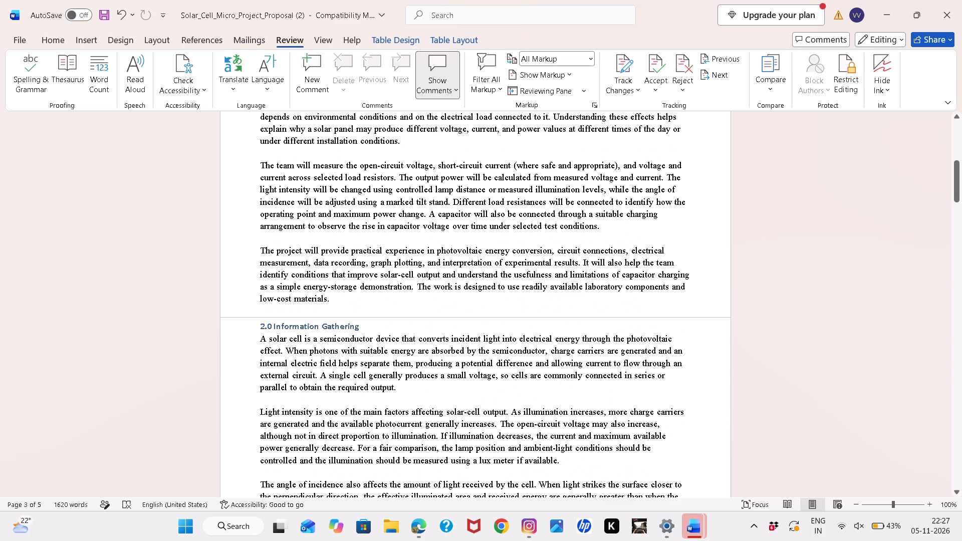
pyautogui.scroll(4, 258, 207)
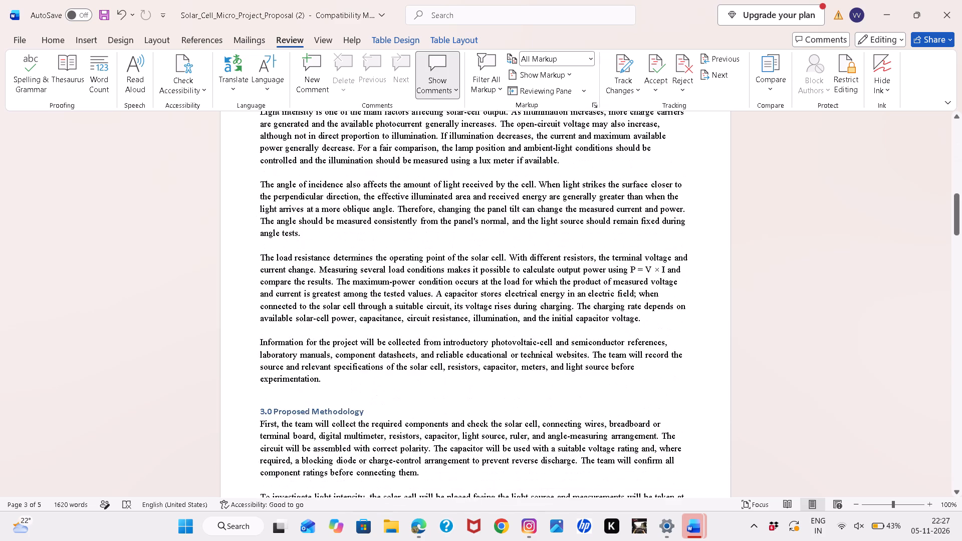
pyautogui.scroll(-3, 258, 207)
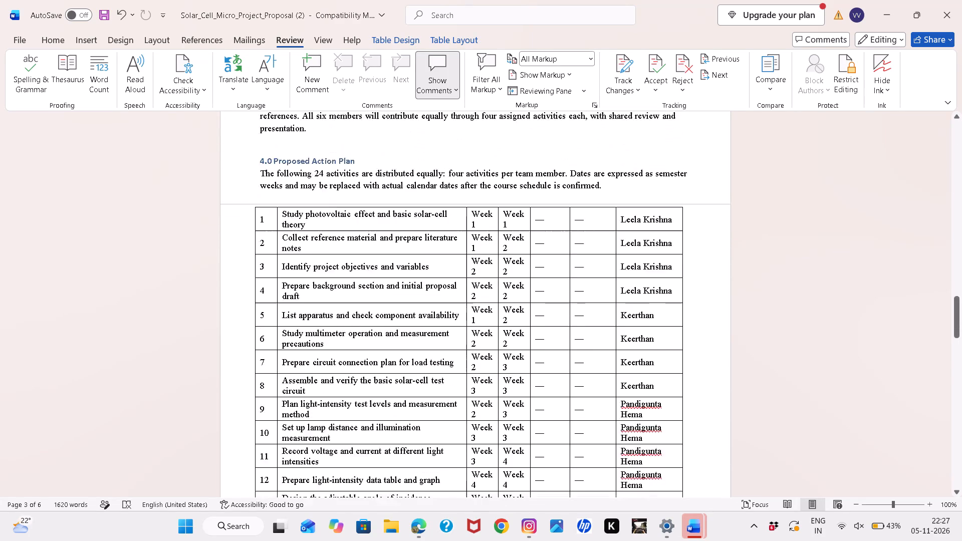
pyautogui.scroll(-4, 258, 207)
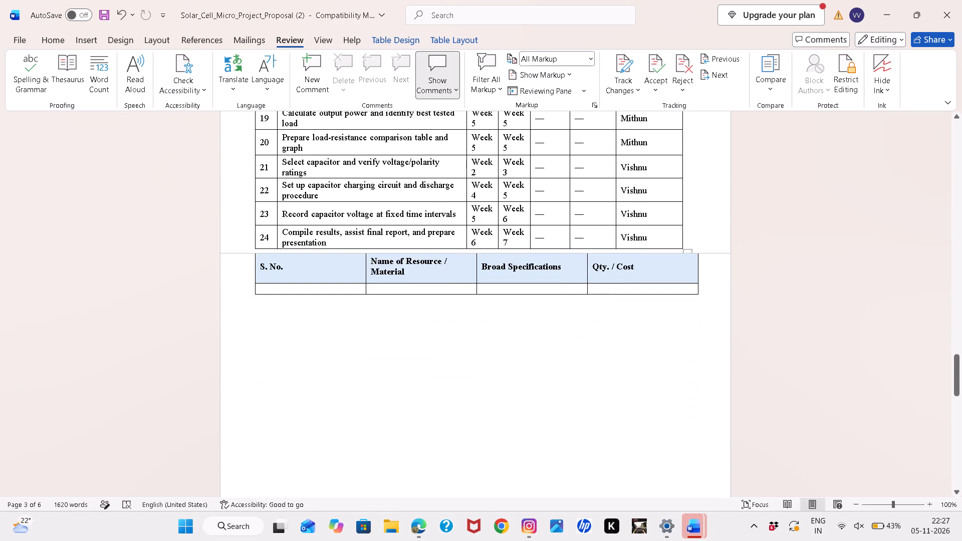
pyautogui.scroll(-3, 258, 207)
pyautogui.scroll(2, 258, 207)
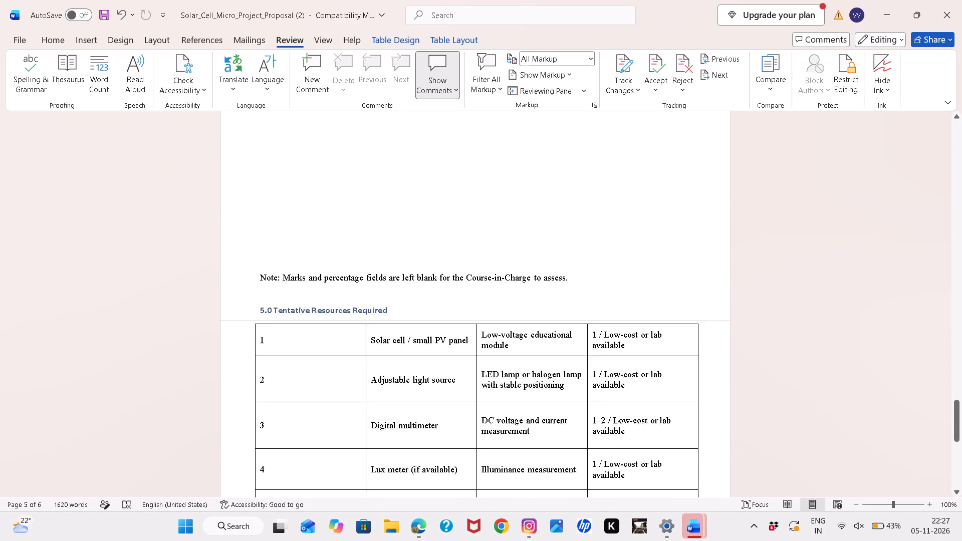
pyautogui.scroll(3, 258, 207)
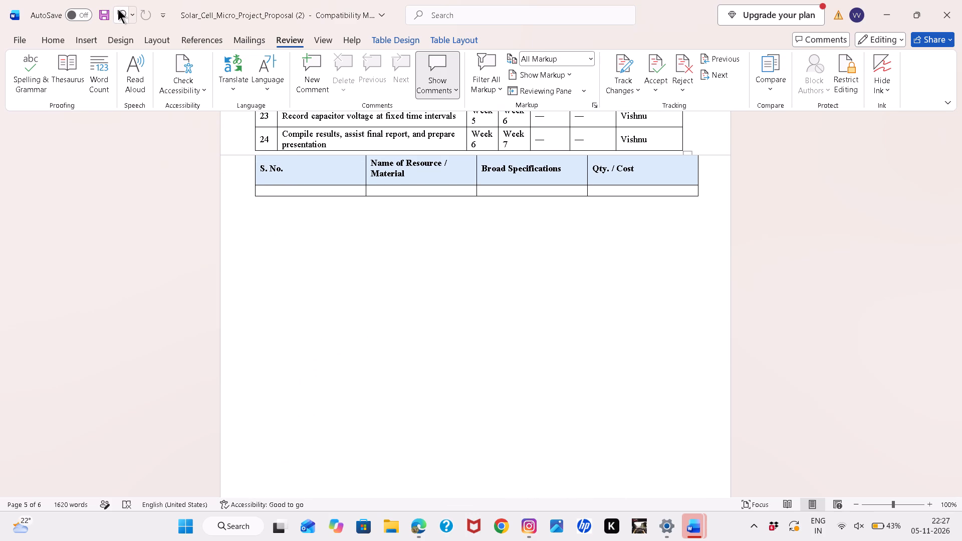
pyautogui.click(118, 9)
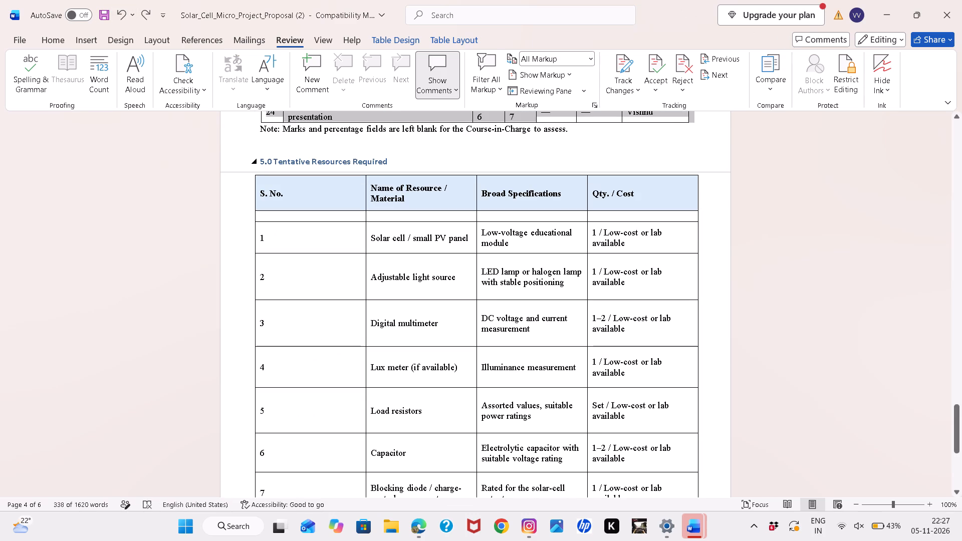
# Examine the page layout from the resources table back to the methodology section, including the gap between activity rows 14 and 15.
pyautogui.scroll(-6, 529, 137)
pyautogui.scroll(1, 529, 137)
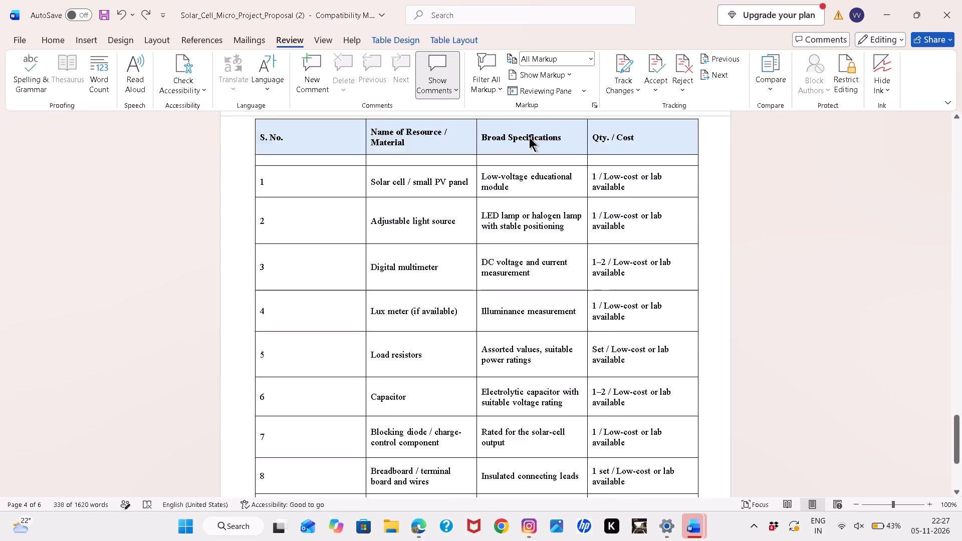
pyautogui.scroll(2, 529, 137)
pyautogui.click(529, 137)
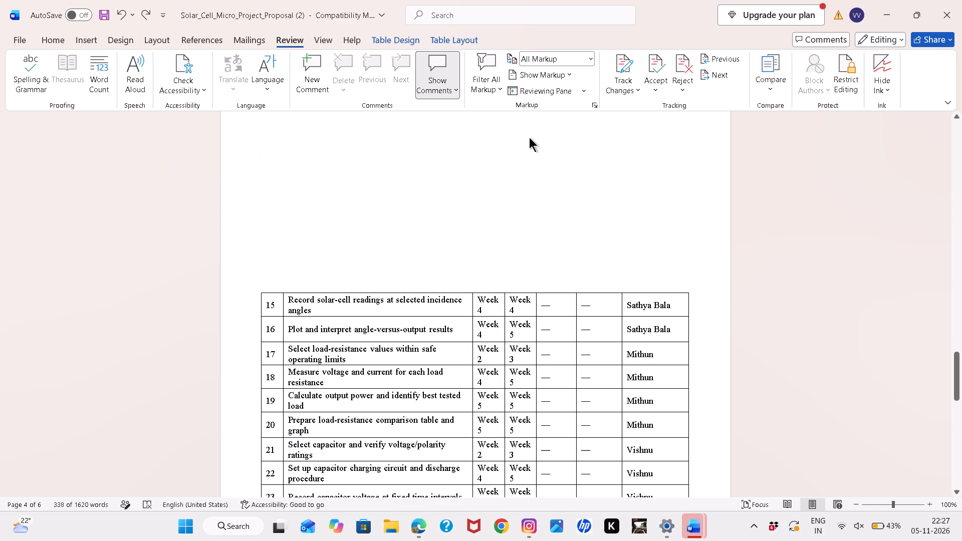
pyautogui.scroll(1, 373, 210)
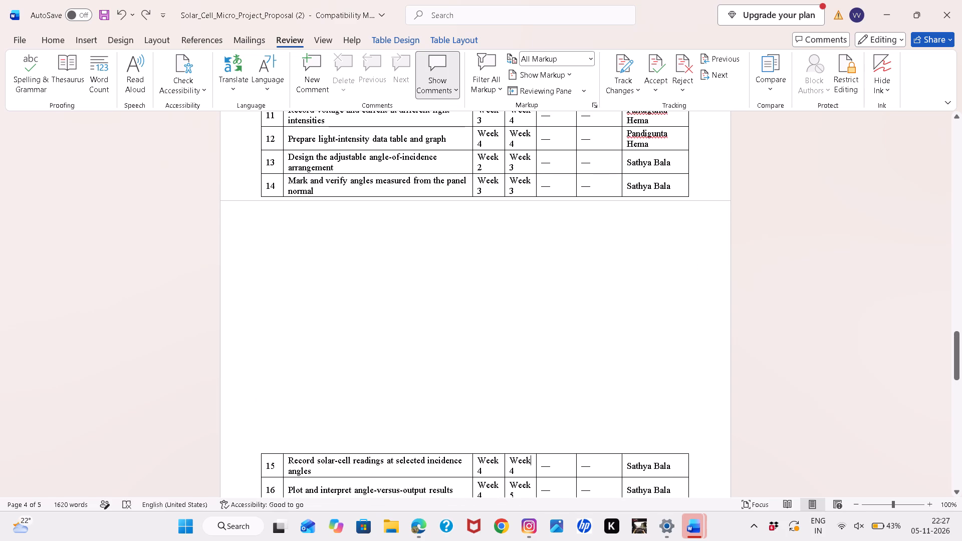
pyautogui.scroll(2, 246, 254)
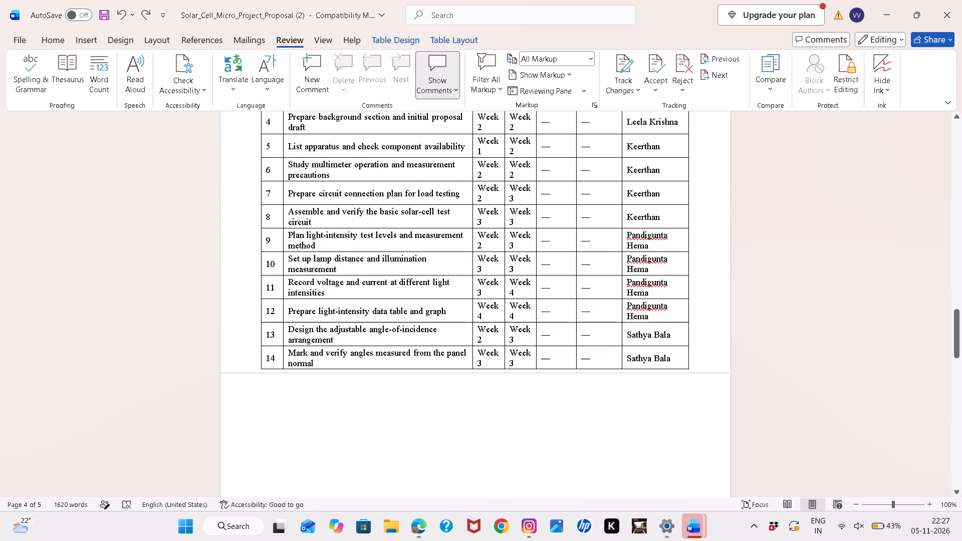
pyautogui.scroll(2, 246, 254)
pyautogui.scroll(-1, 246, 254)
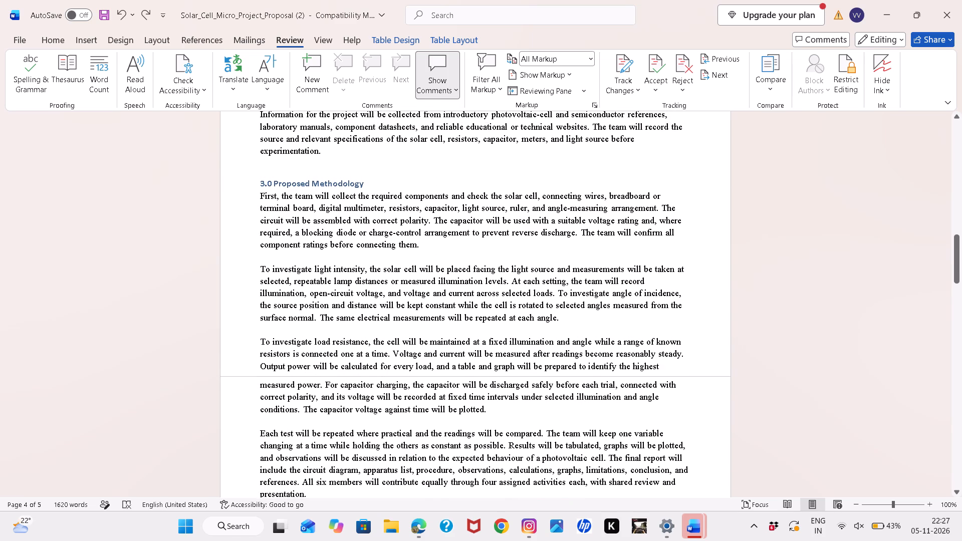
pyautogui.scroll(-1, 246, 254)
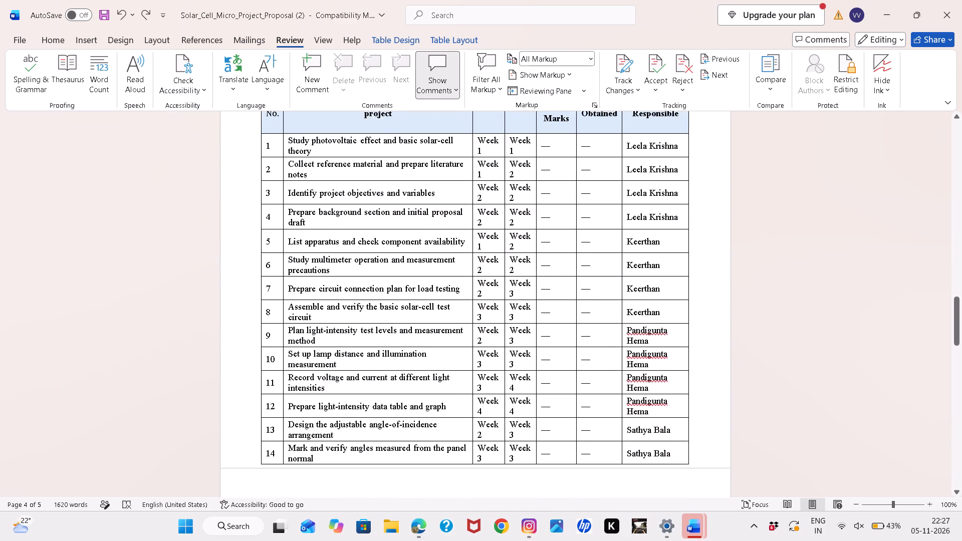
pyautogui.scroll(-1, 246, 254)
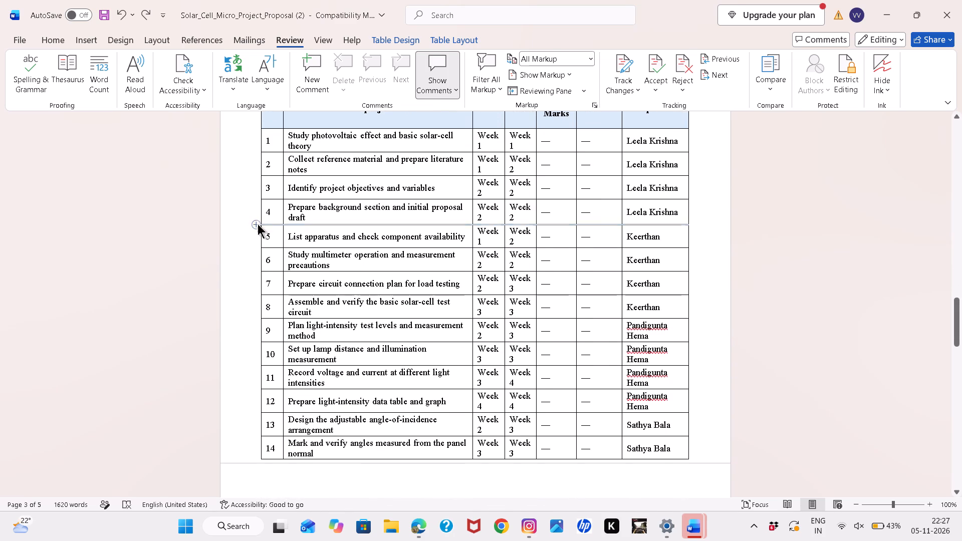
pyautogui.scroll(-1, 257, 292)
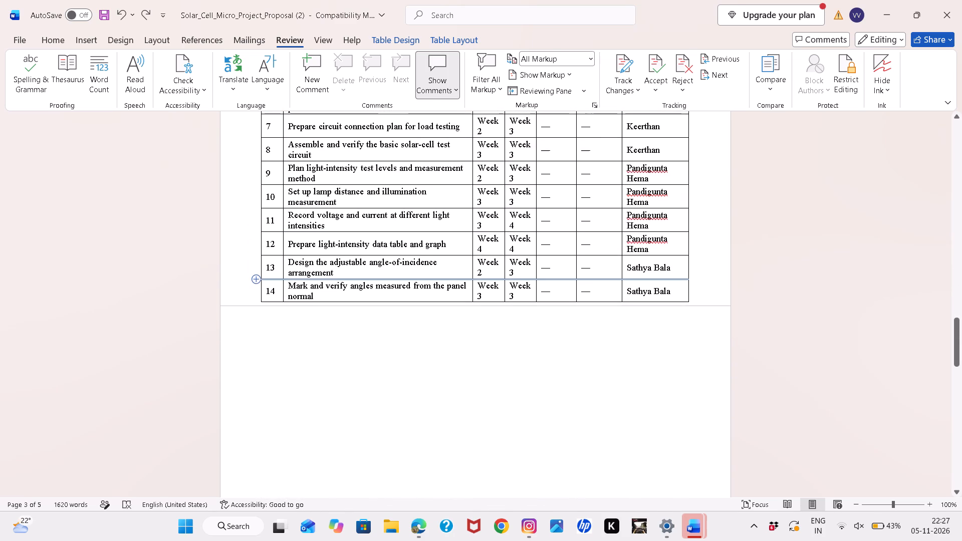
pyautogui.scroll(-1, 257, 292)
pyautogui.scroll(-2, 255, 348)
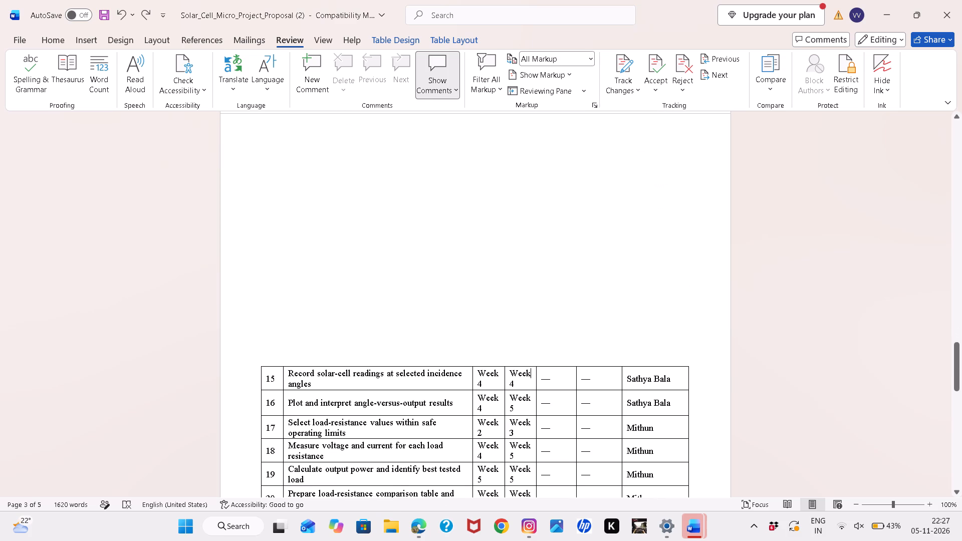
# Insert five blank rows directly above row 15 of the activity table to fill the page gap.
pyautogui.click(257, 365)
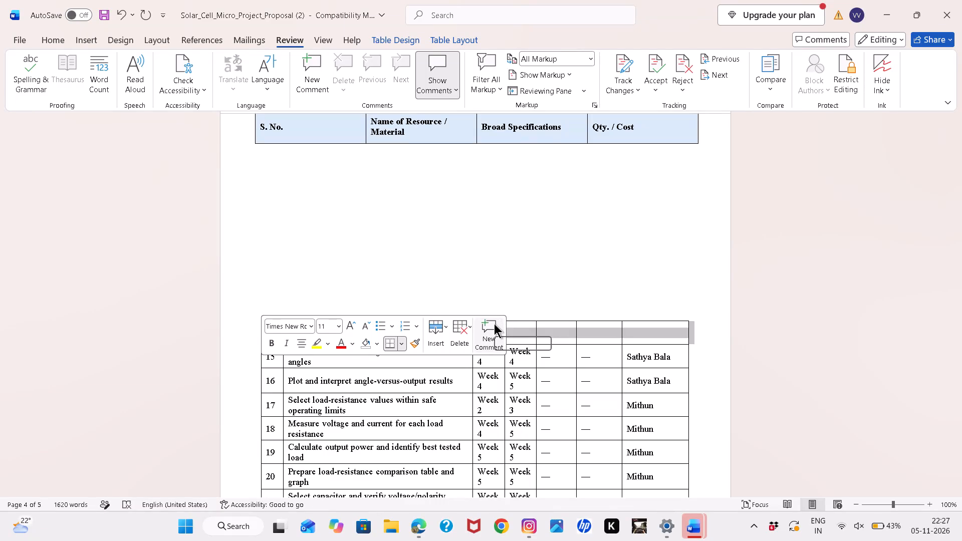
pyautogui.click(440, 331)
pyautogui.click(476, 361)
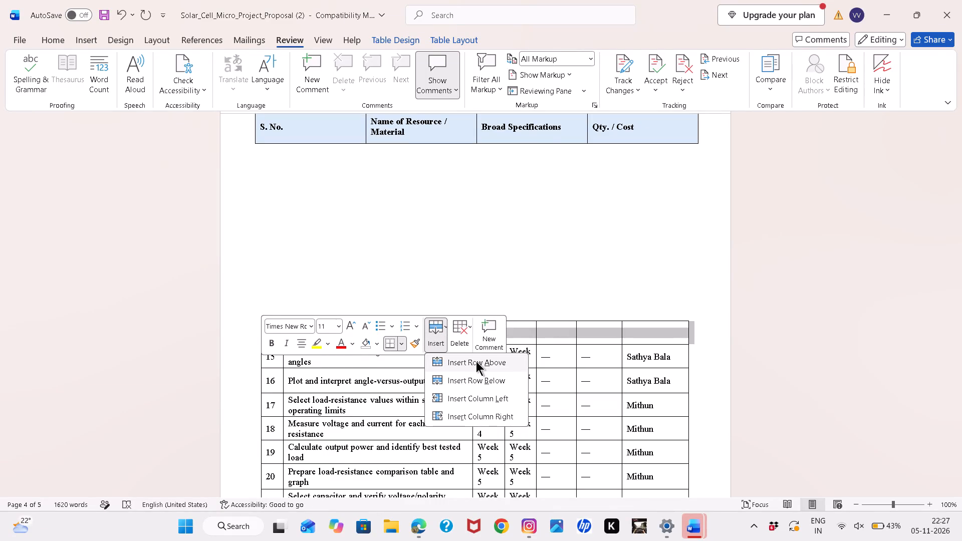
pyautogui.click(433, 339)
pyautogui.doubleClick(441, 361)
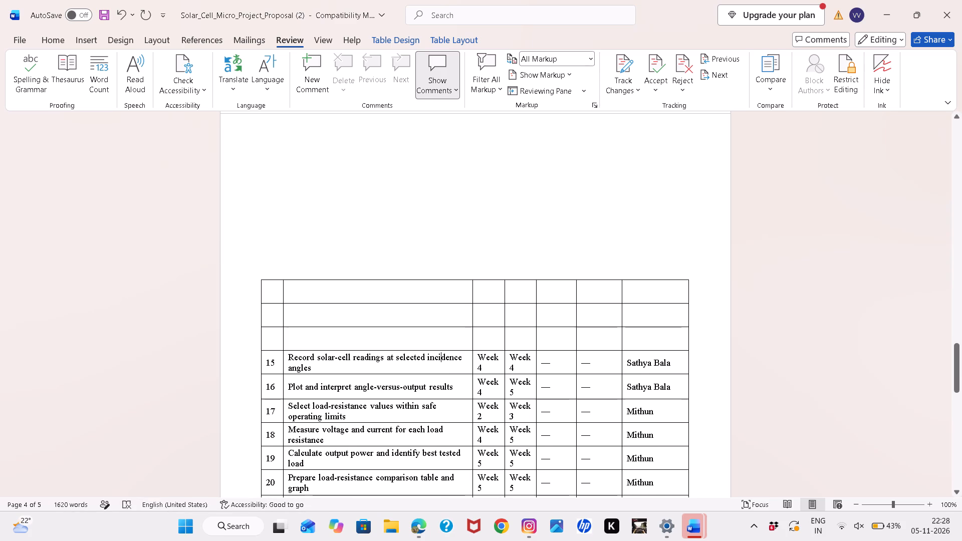
pyautogui.click(262, 281)
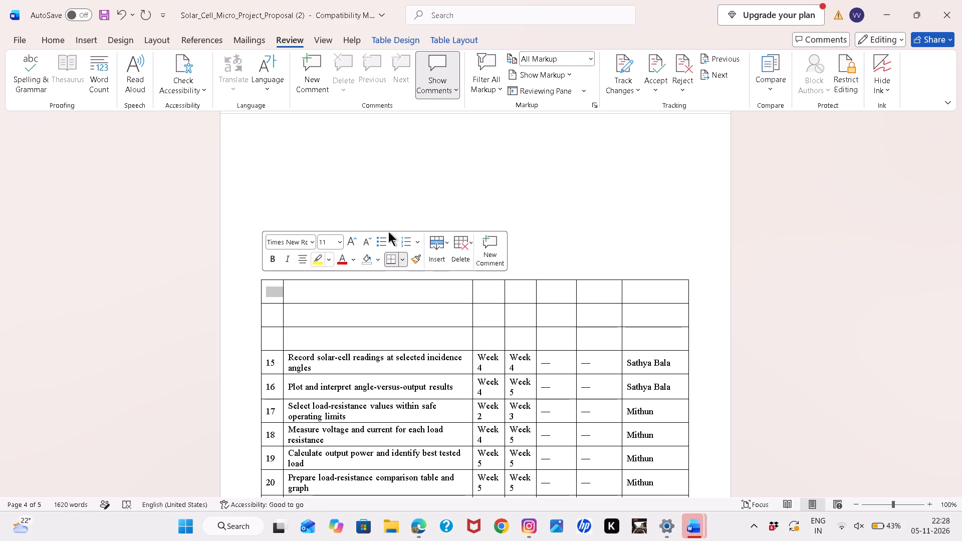
pyautogui.click(441, 250)
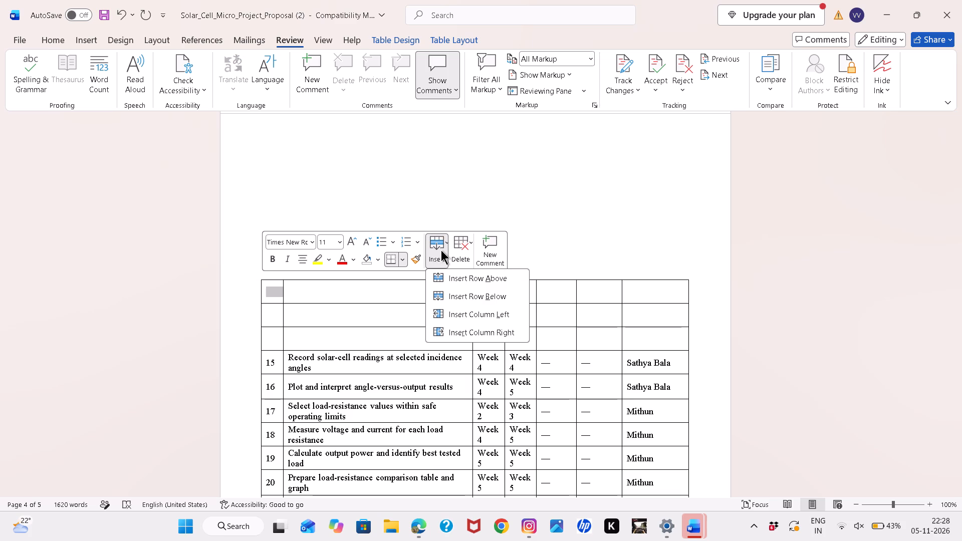
pyautogui.click(442, 277)
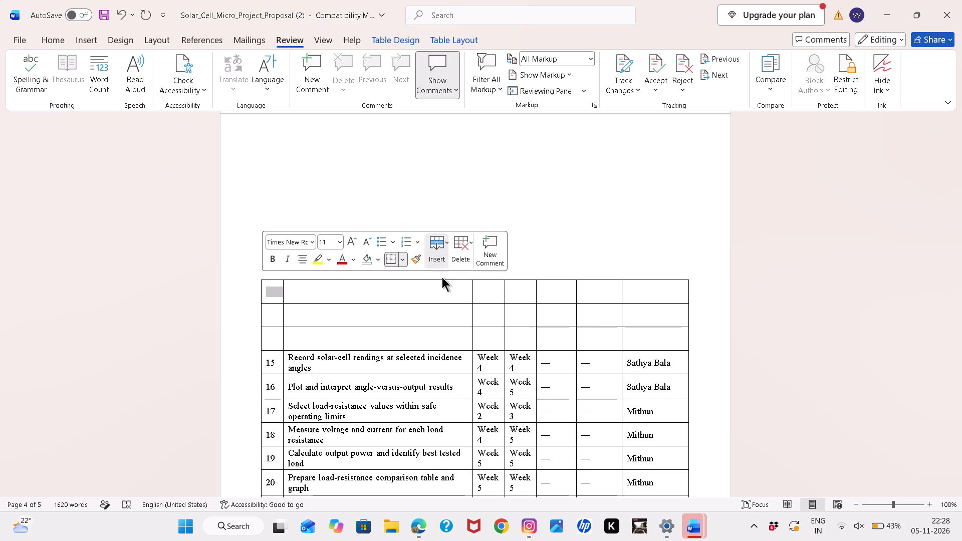
pyautogui.click(443, 238)
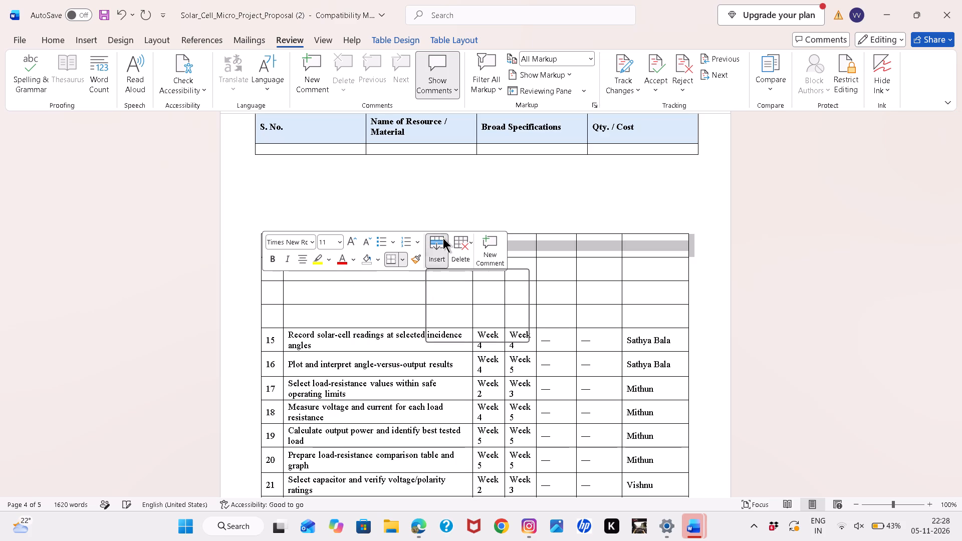
pyautogui.click(450, 272)
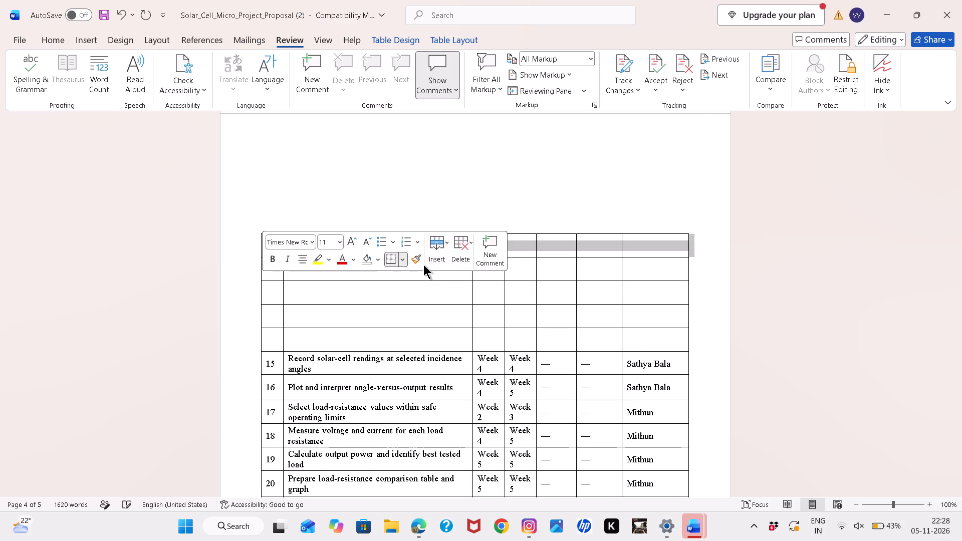
pyautogui.click(540, 223)
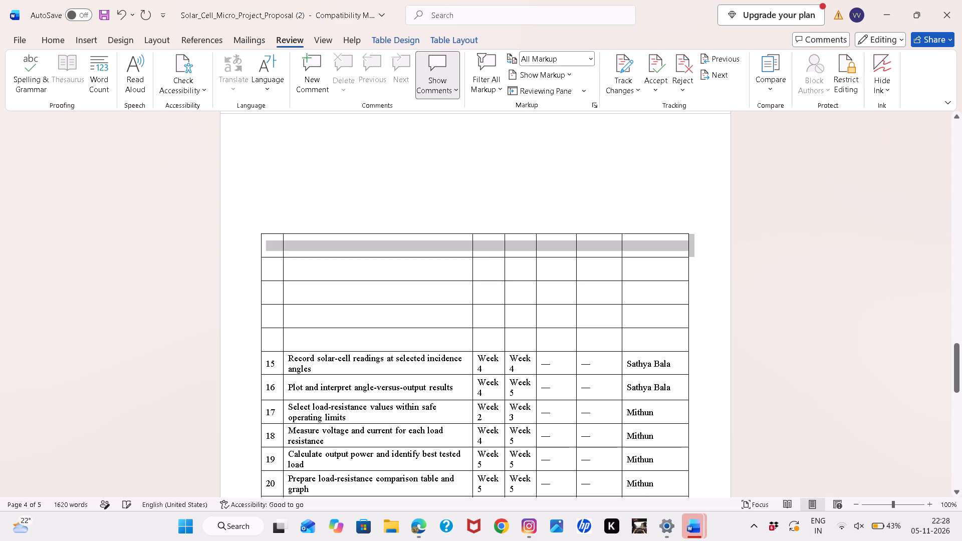
# Insert two more blank rows above the topmost blank row in the activity table.
pyautogui.scroll(1, 540, 223)
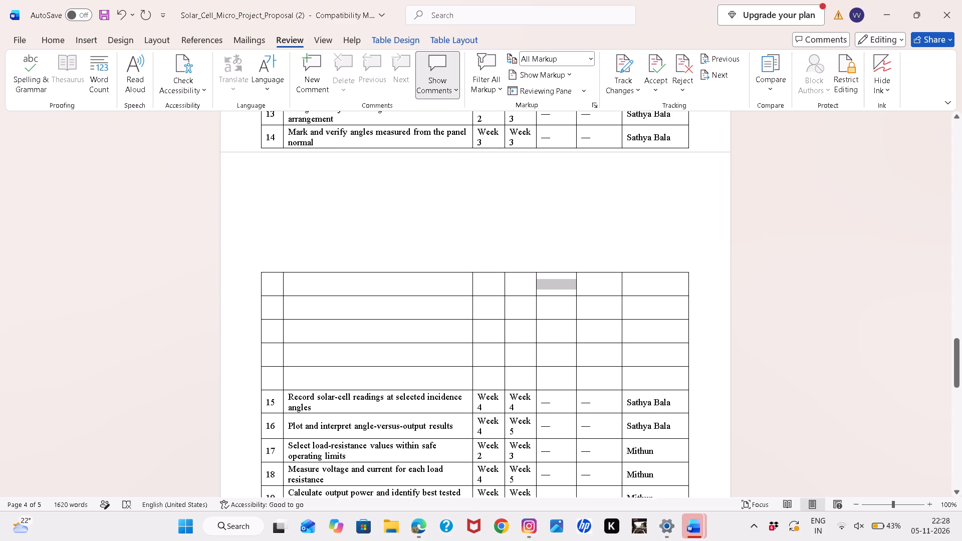
pyautogui.scroll(1, 540, 223)
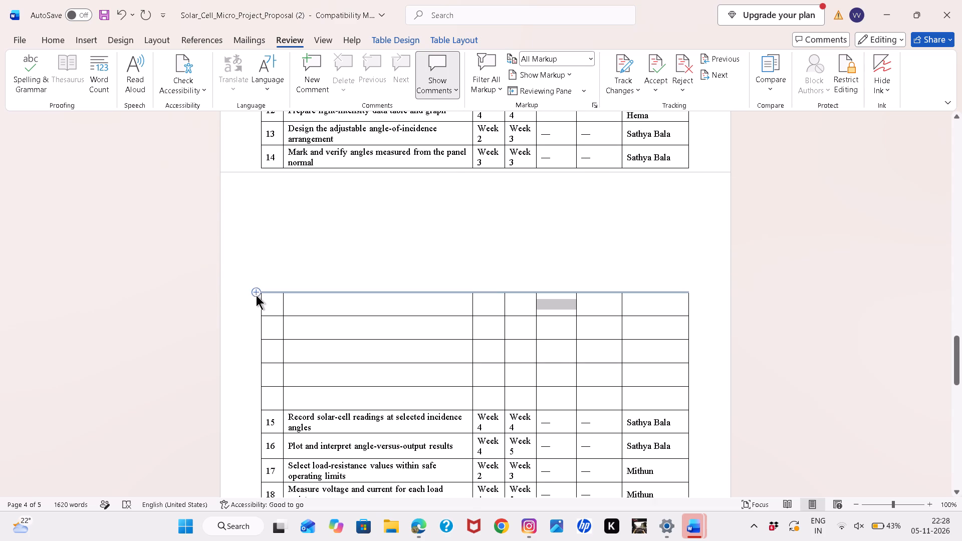
pyautogui.click(256, 294)
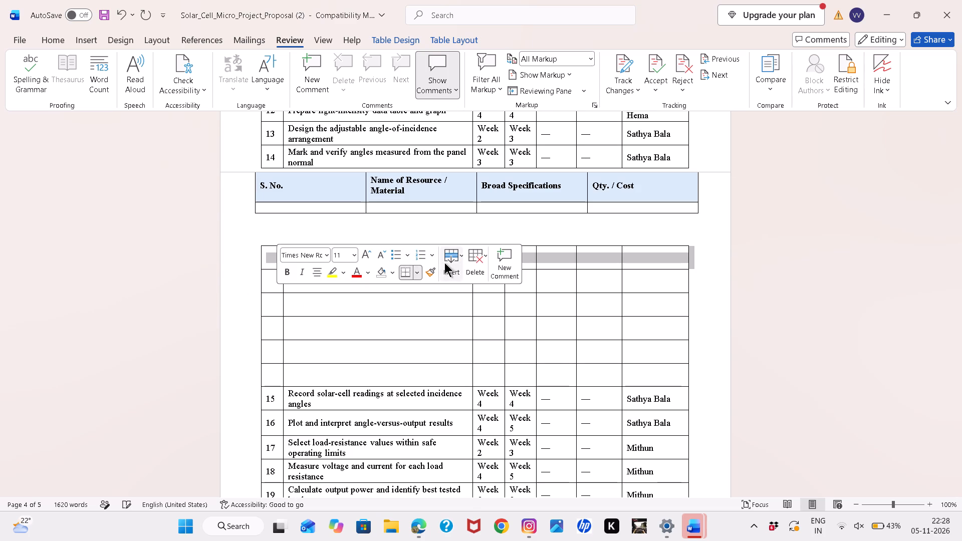
pyautogui.click(450, 262)
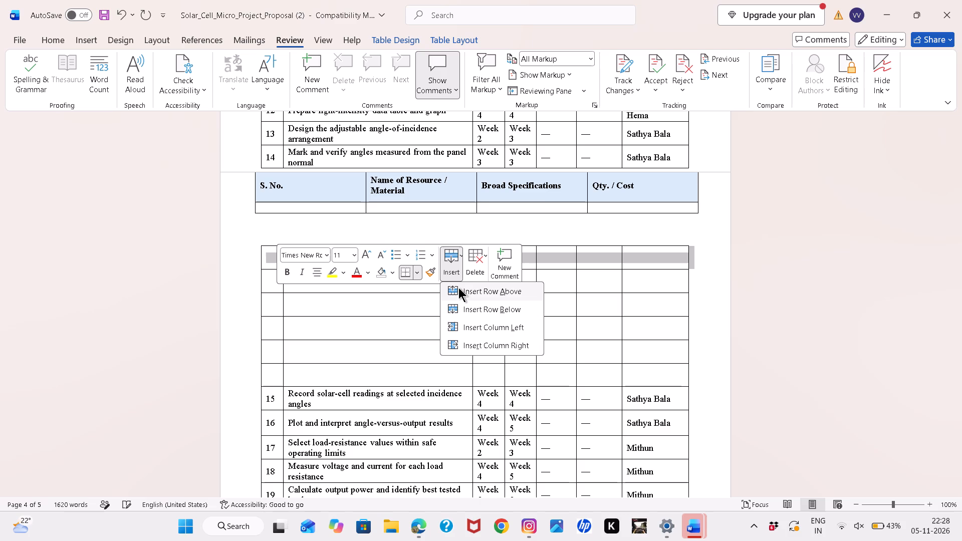
pyautogui.click(458, 288)
pyautogui.click(458, 288)
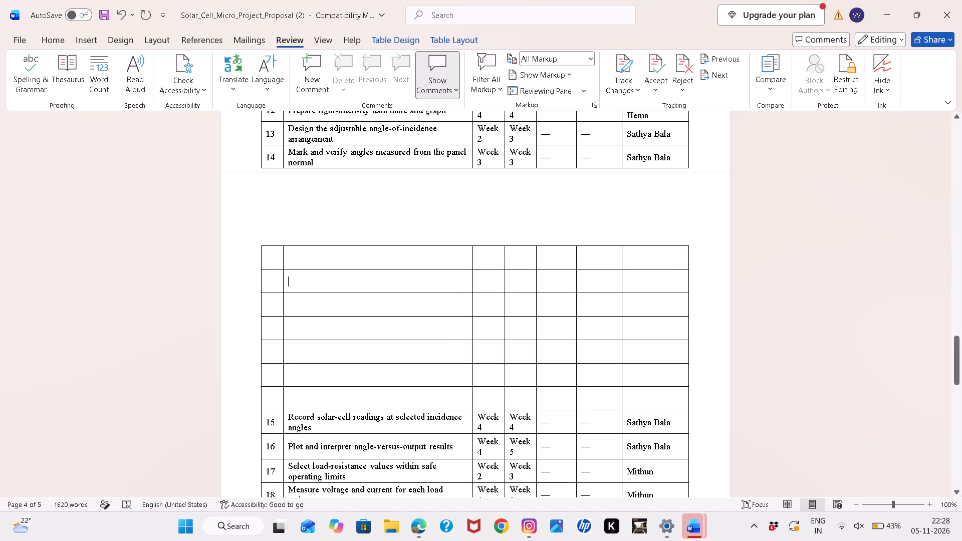
# Check the page layout around the blank activity rows, the resources table and the methodology section.
pyautogui.scroll(1, 277, 218)
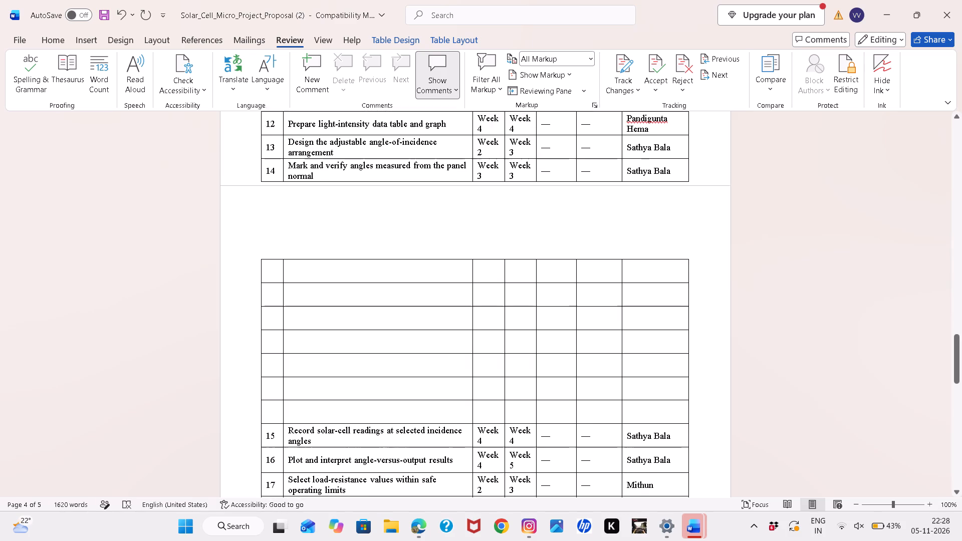
pyautogui.scroll(3, 277, 218)
pyautogui.scroll(-1, 277, 218)
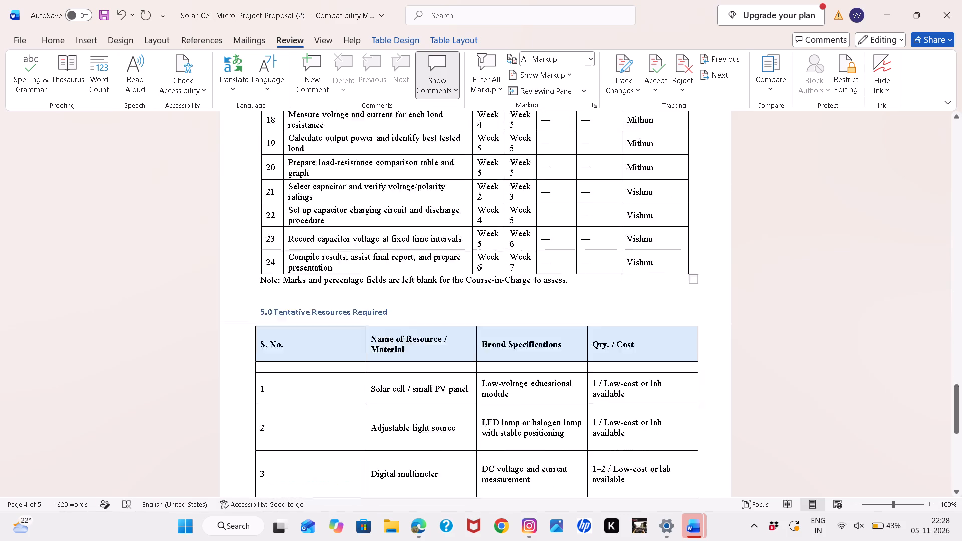
pyautogui.scroll(-1, 277, 218)
pyautogui.scroll(6, 277, 218)
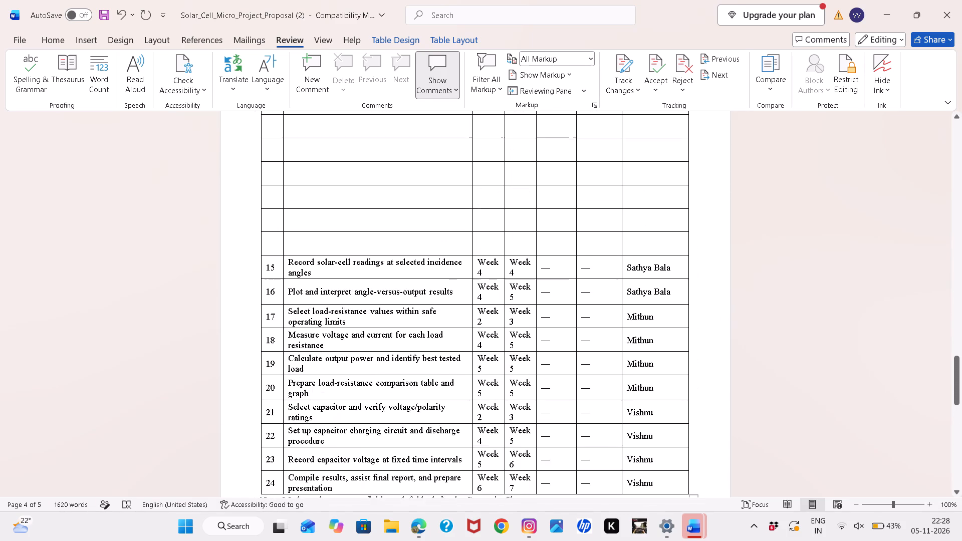
pyautogui.scroll(6, 277, 218)
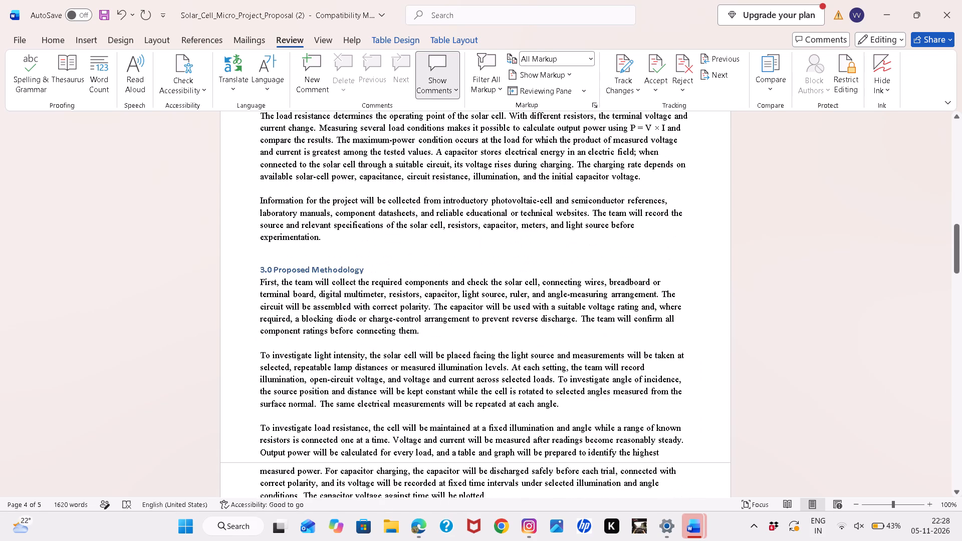
pyautogui.scroll(-1, 277, 218)
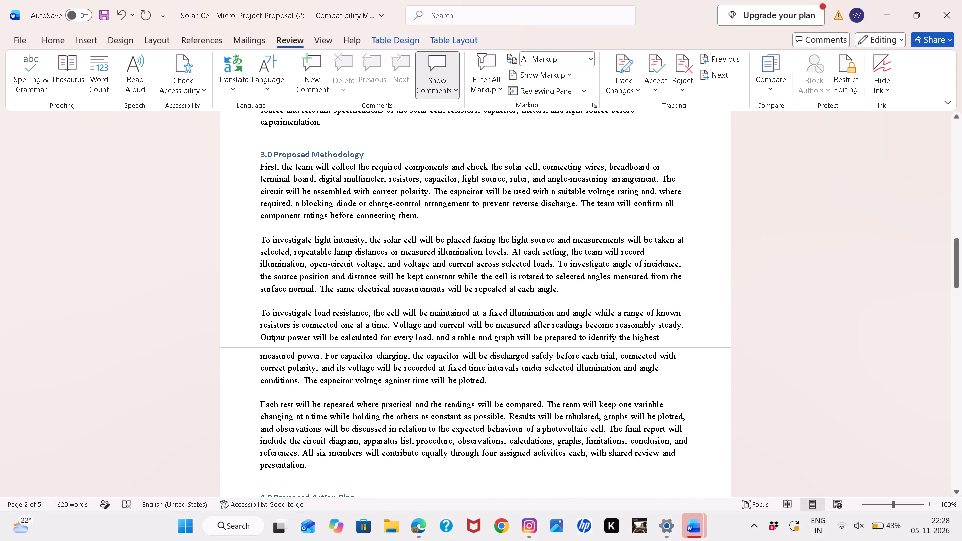
# Show the white space between pages at the page break in the Proposed Methodology section.
pyautogui.doubleClick(252, 347)
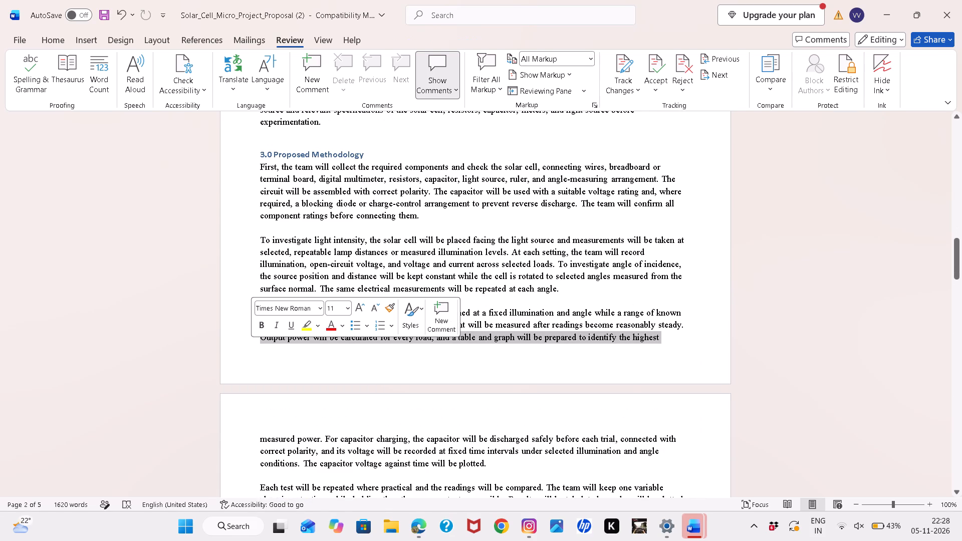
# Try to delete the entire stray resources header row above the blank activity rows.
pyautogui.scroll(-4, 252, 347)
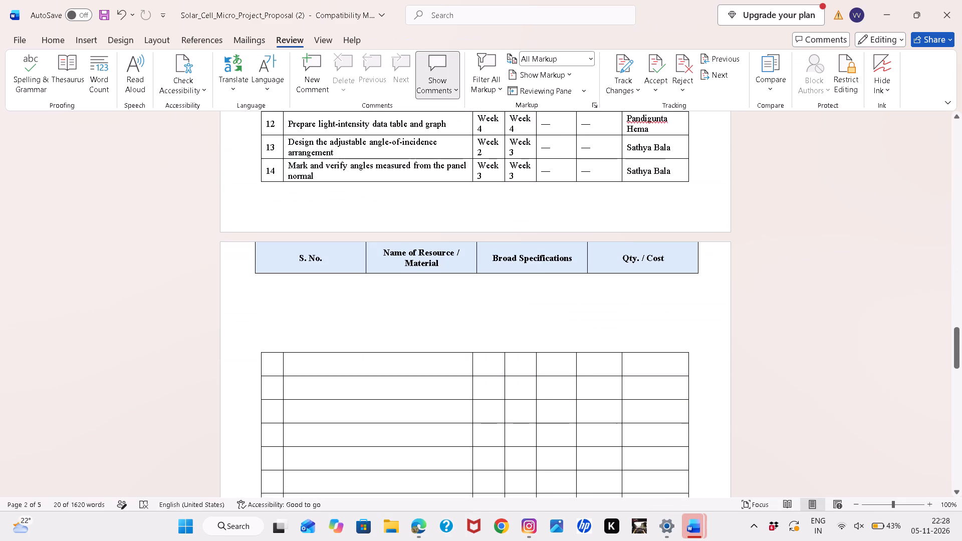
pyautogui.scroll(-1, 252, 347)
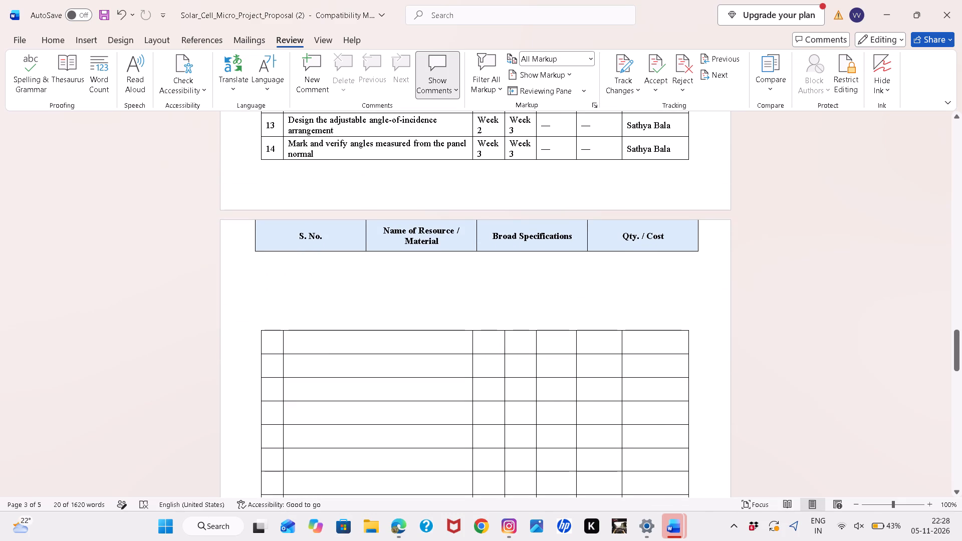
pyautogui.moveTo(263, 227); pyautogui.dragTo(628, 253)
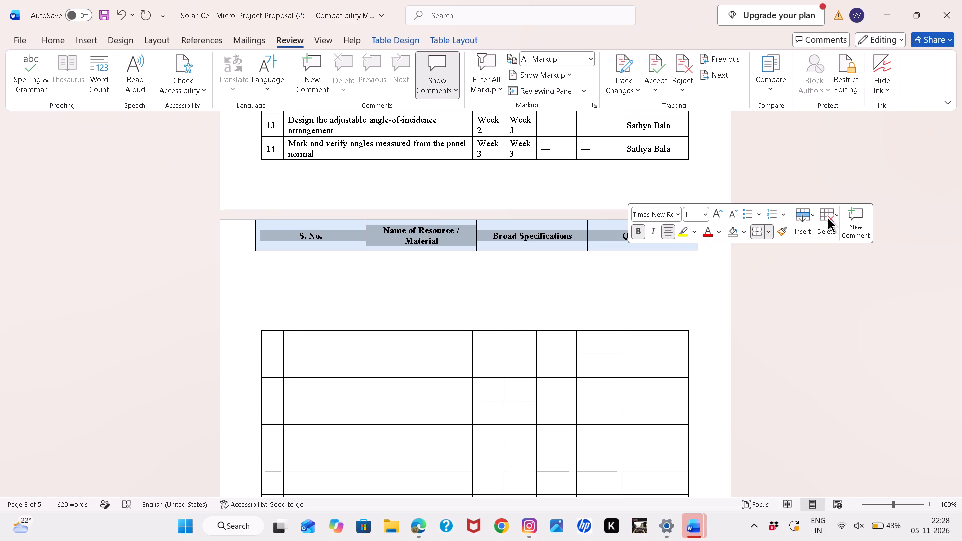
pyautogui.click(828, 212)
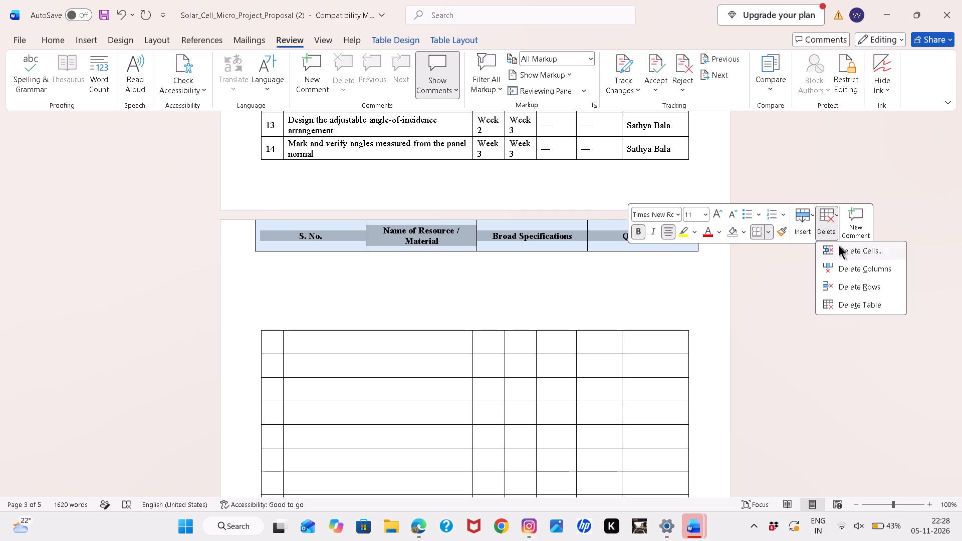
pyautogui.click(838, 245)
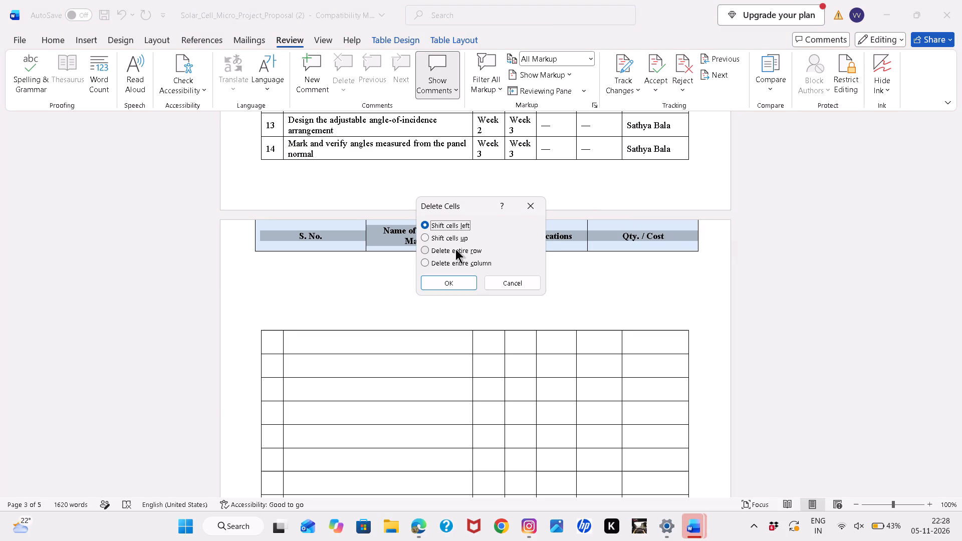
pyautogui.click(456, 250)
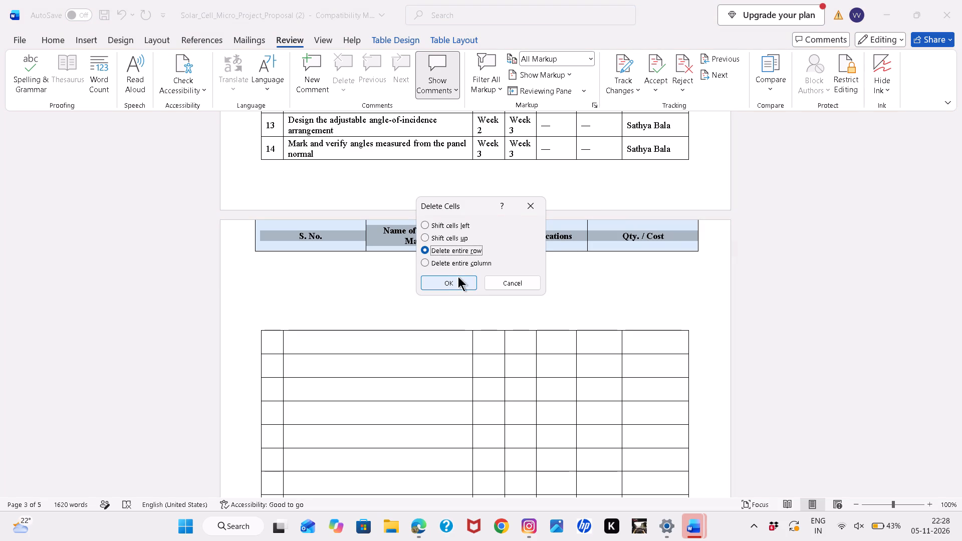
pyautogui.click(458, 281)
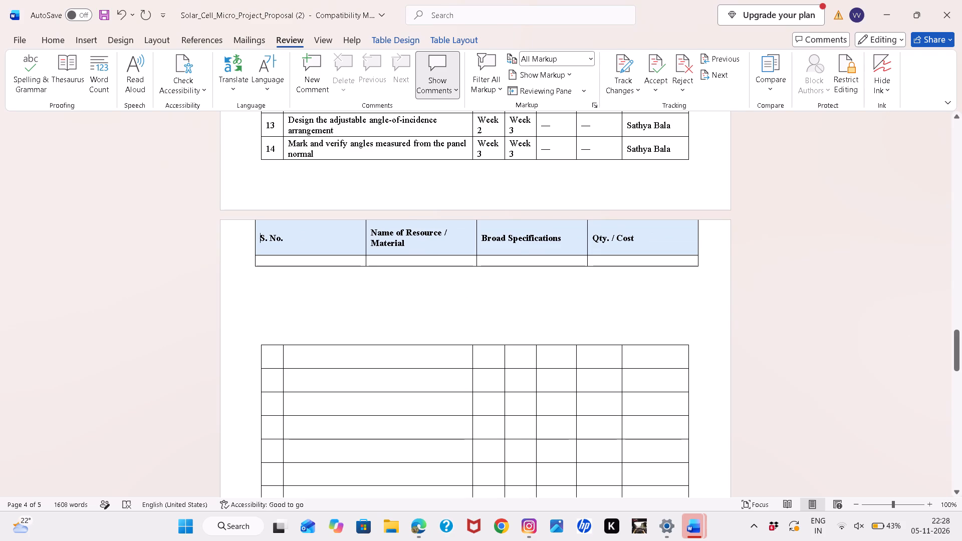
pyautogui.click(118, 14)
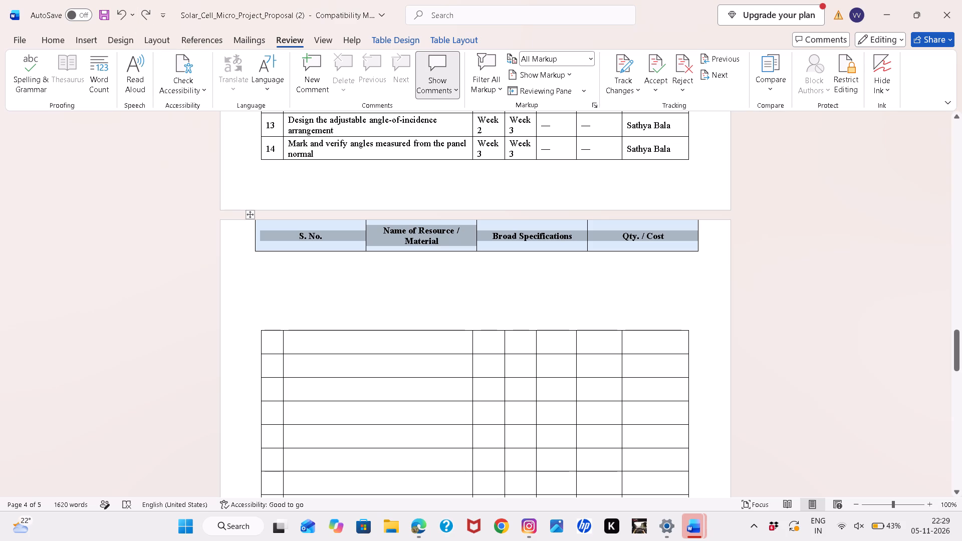
# Undo the most recent blank-row insertions in the activity table, leaving five blank rows above row 15.
pyautogui.click(114, 9)
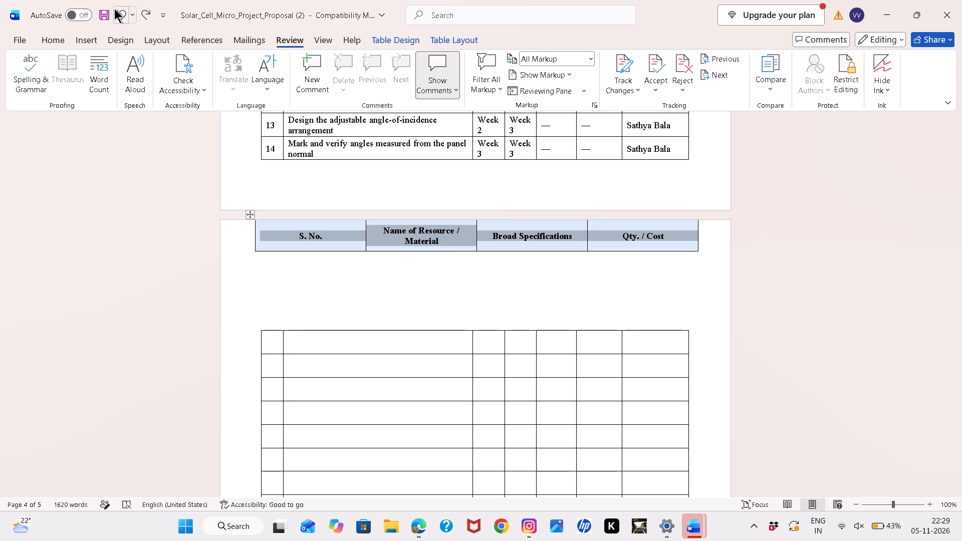
pyautogui.click(114, 9)
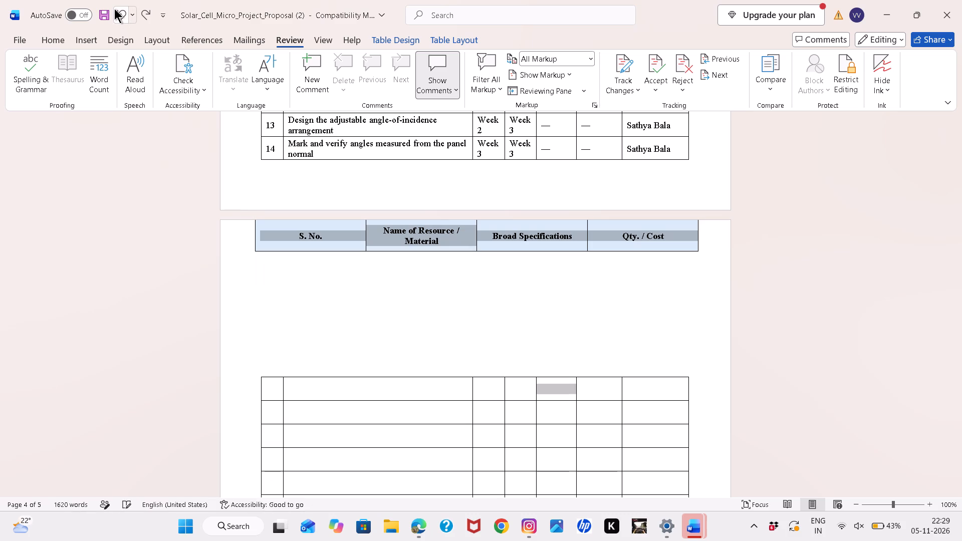
pyautogui.scroll(-1, 236, 329)
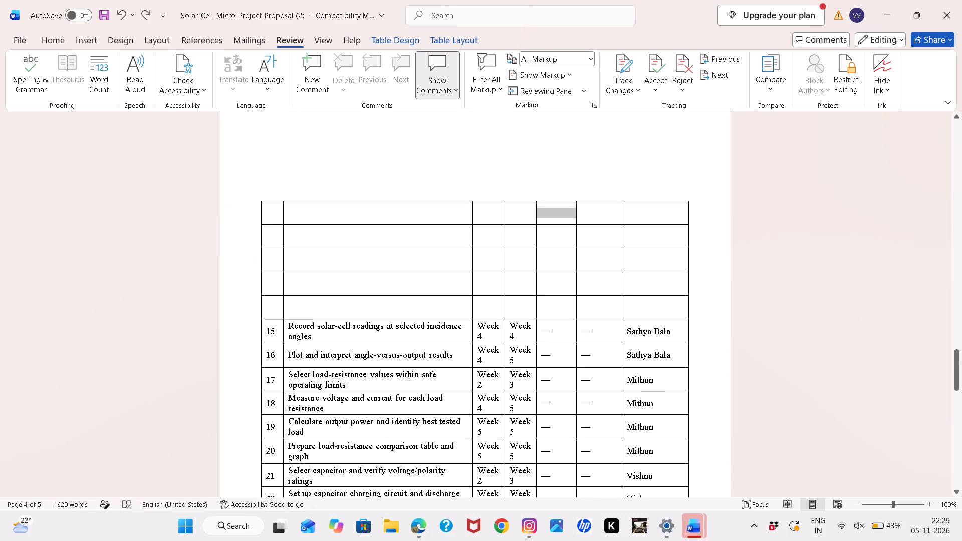
pyautogui.scroll(-1, 236, 329)
pyautogui.click(123, 15)
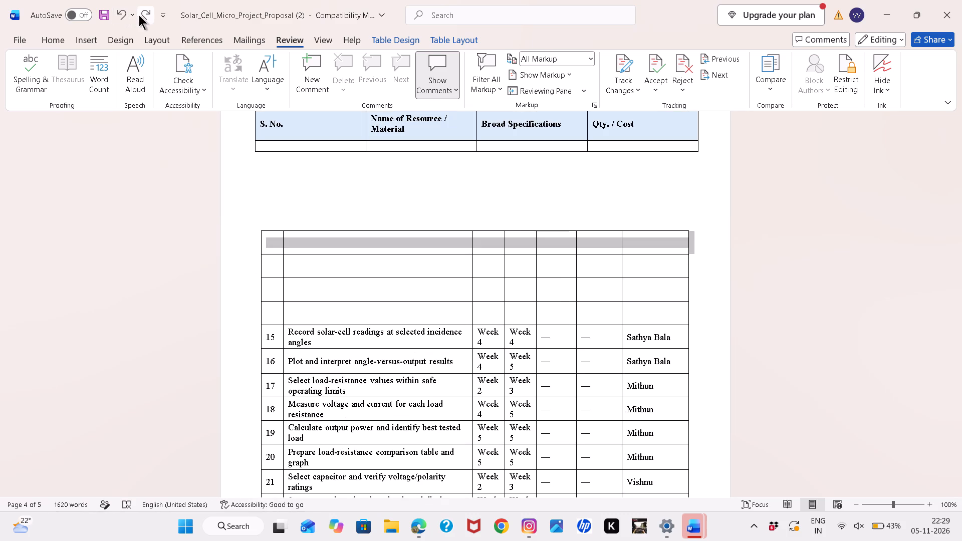
pyautogui.click(125, 15)
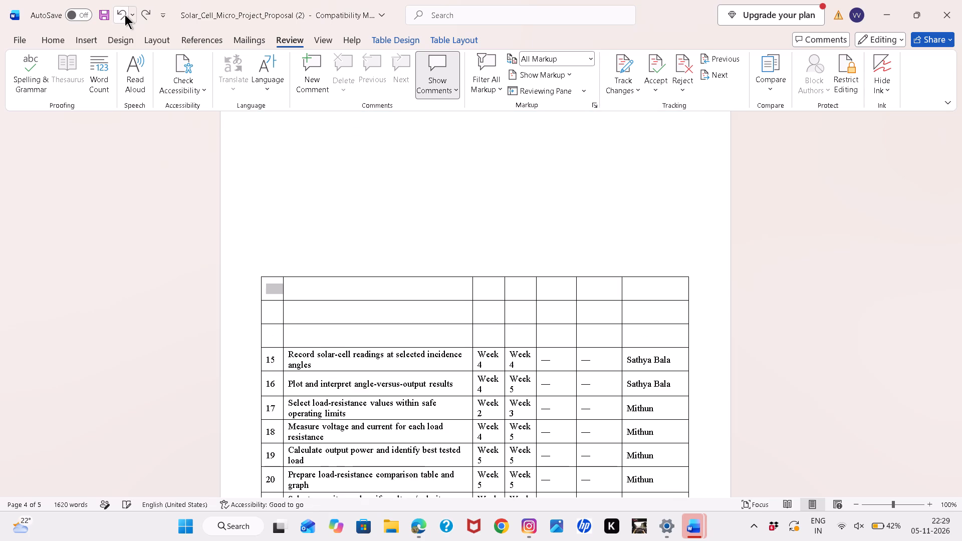
pyautogui.scroll(1, 315, 184)
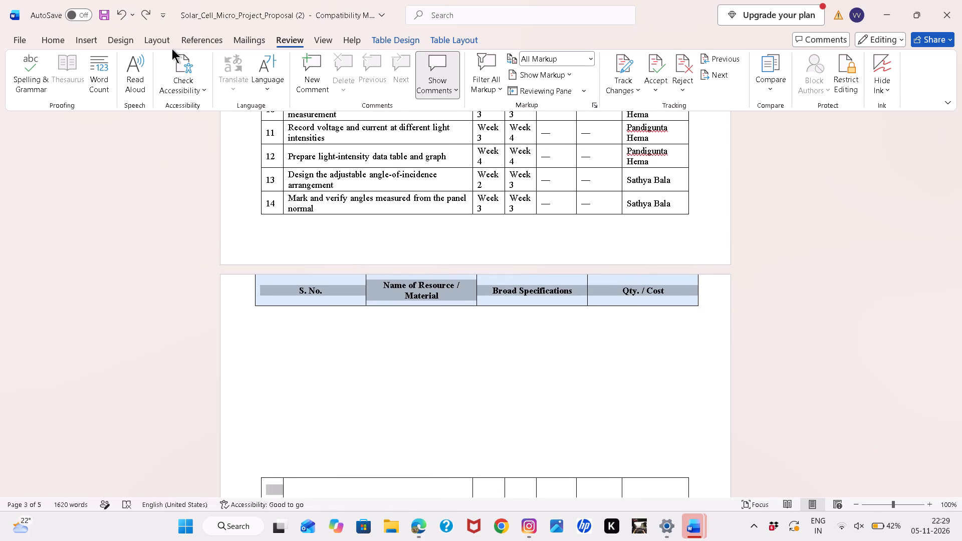
pyautogui.tripleClick(144, 7)
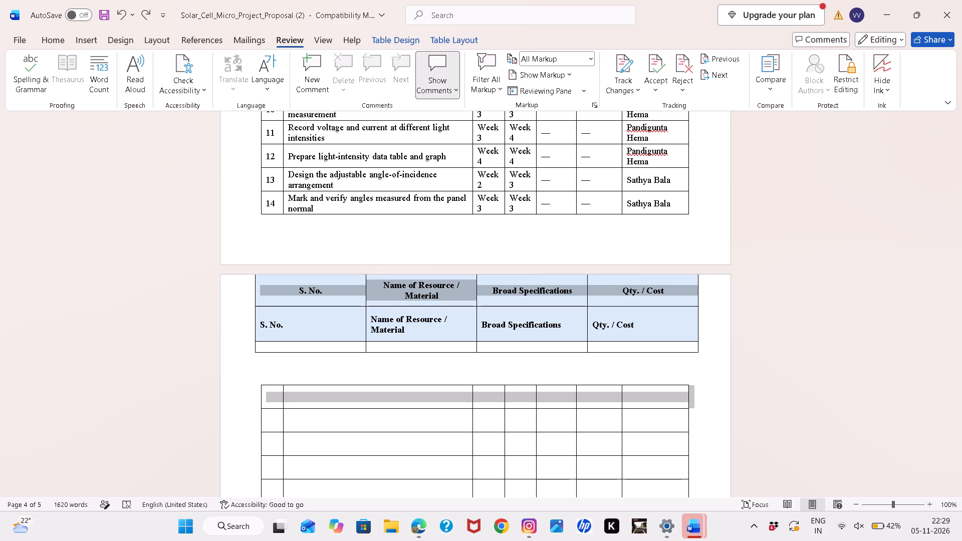
pyautogui.click(120, 20)
pyautogui.click(431, 369)
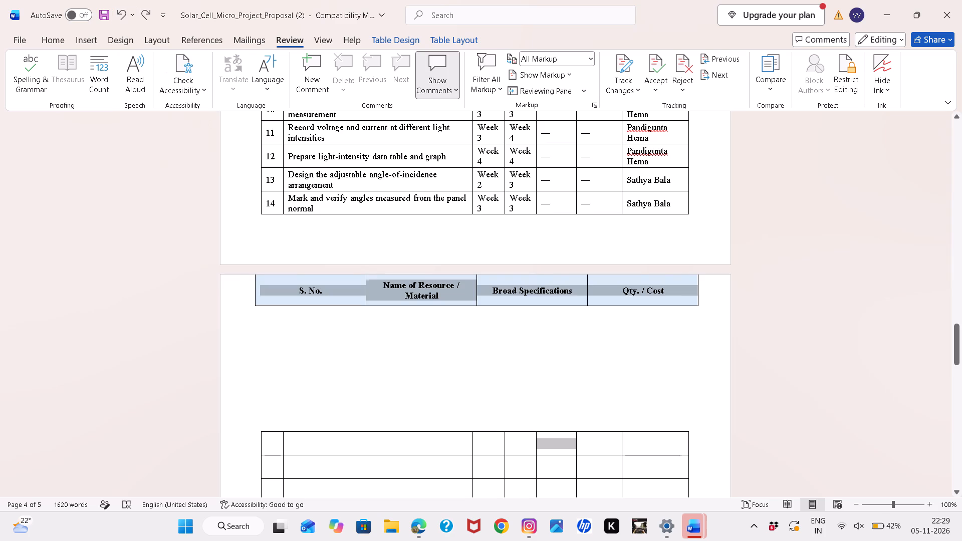
# Copy activity rows 15 to 19 and paste them at the five blank rows with the Merge Table option.
pyautogui.scroll(-1, 251, 303)
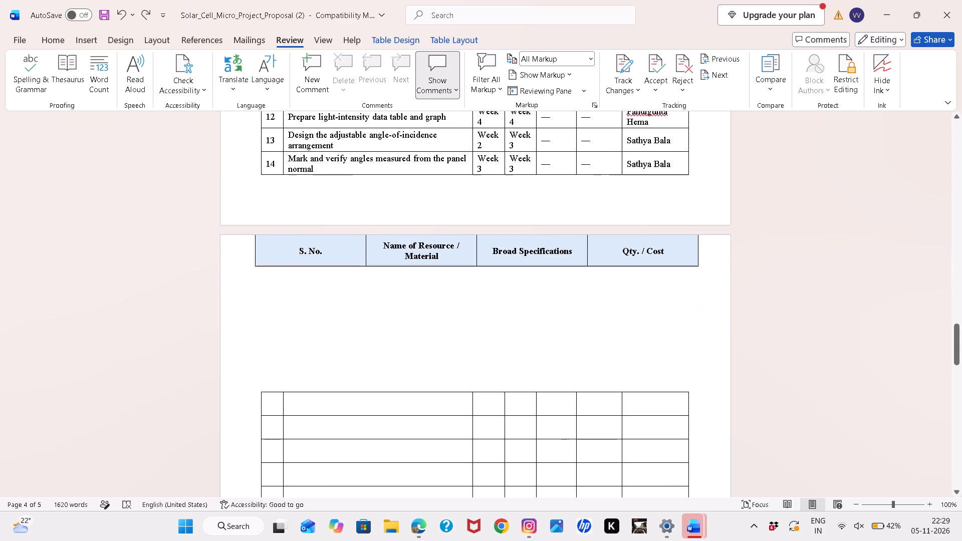
pyautogui.scroll(-2, 251, 303)
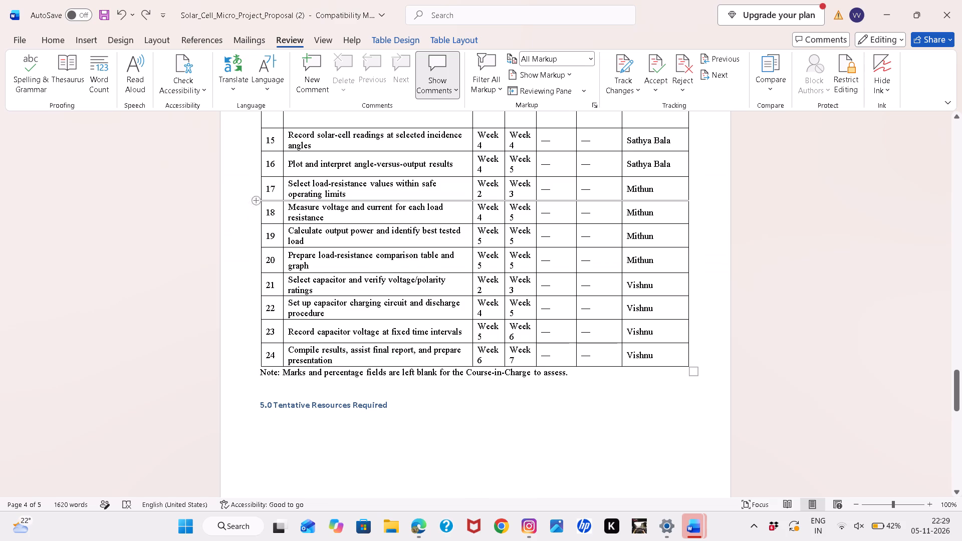
pyautogui.moveTo(257, 136); pyautogui.dragTo(330, 167)
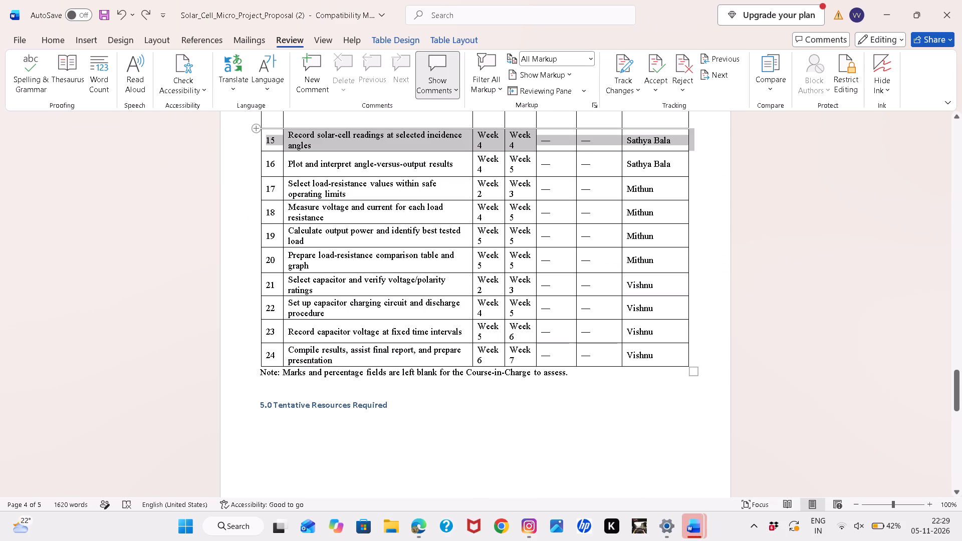
pyautogui.moveTo(330, 167); pyautogui.dragTo(582, 233)
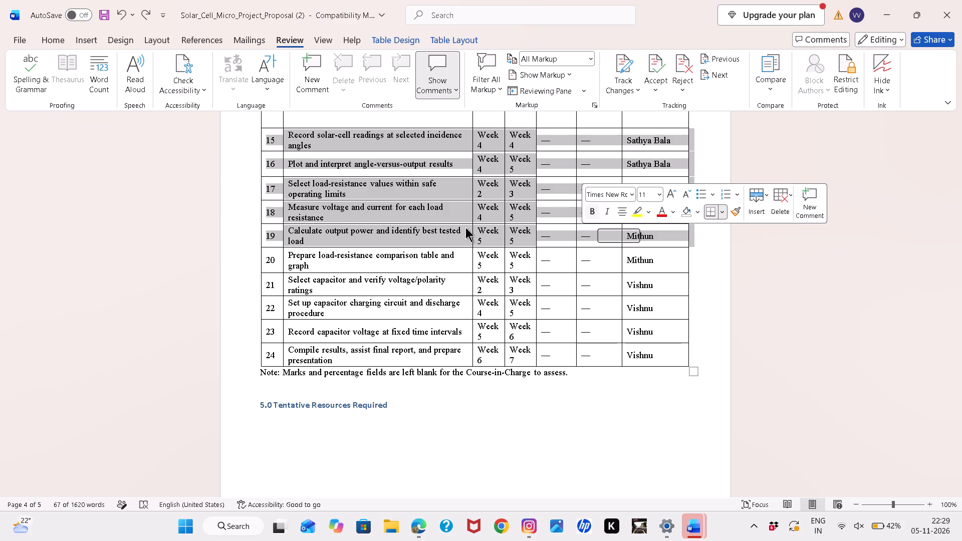
pyautogui.rightClick(395, 221)
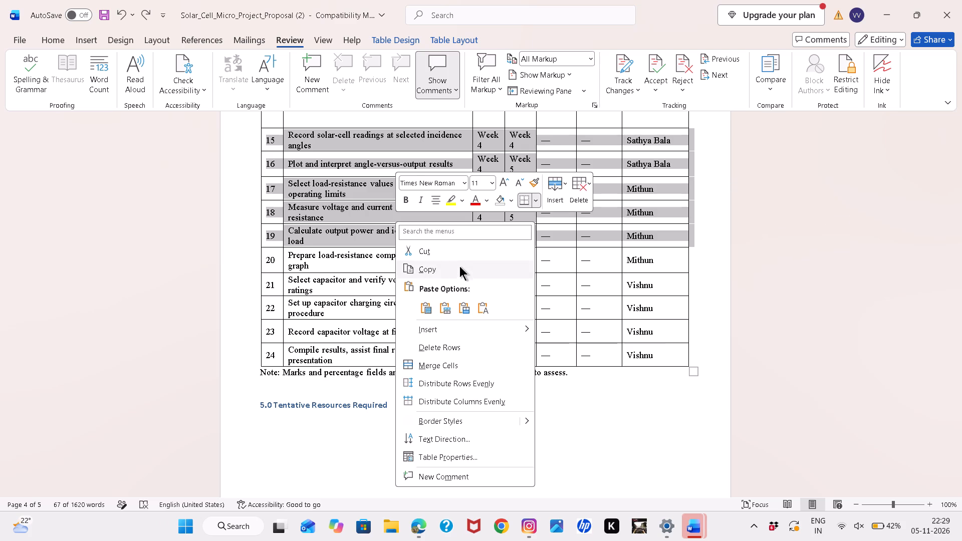
pyautogui.click(451, 262)
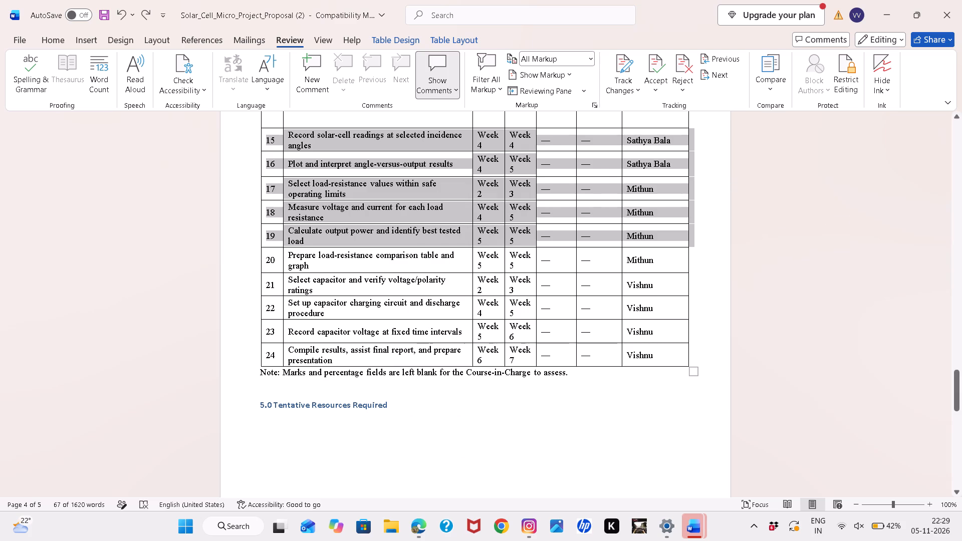
pyautogui.scroll(2, 451, 262)
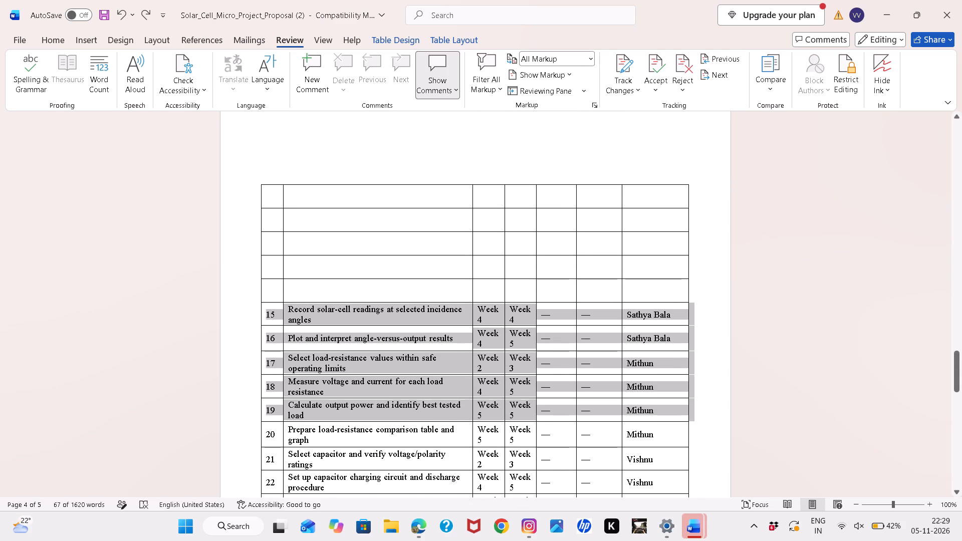
pyautogui.moveTo(270, 197); pyautogui.dragTo(621, 308)
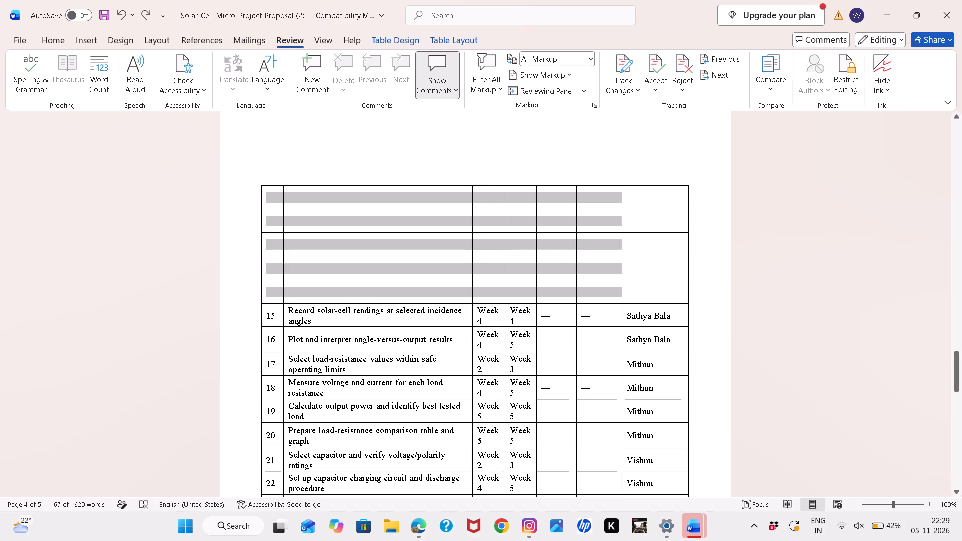
pyautogui.moveTo(621, 308); pyautogui.dragTo(667, 295)
pyautogui.rightClick(667, 295)
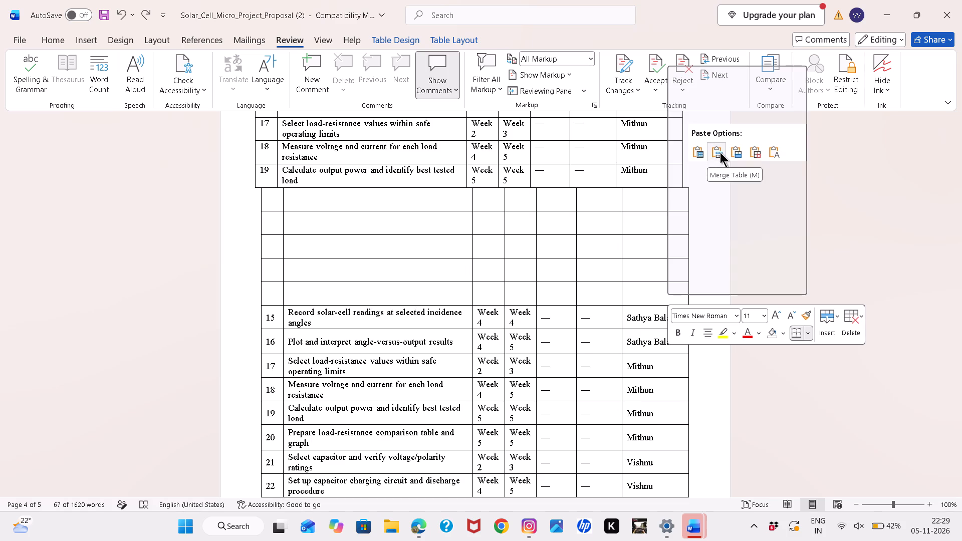
pyautogui.click(719, 152)
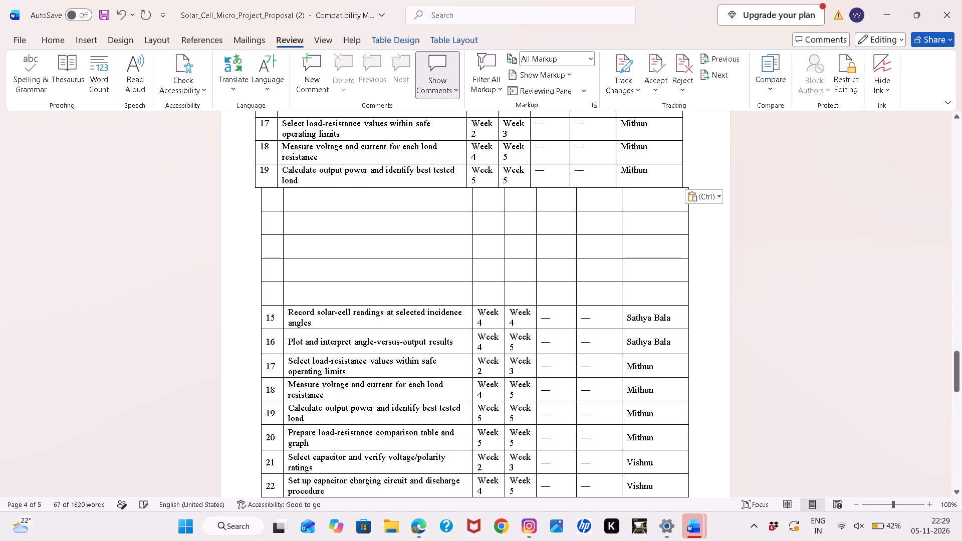
# Delete the five blank rows between the pasted rows 15 to 19 and the original row 15.
pyautogui.hscroll(-1, 263, 288)
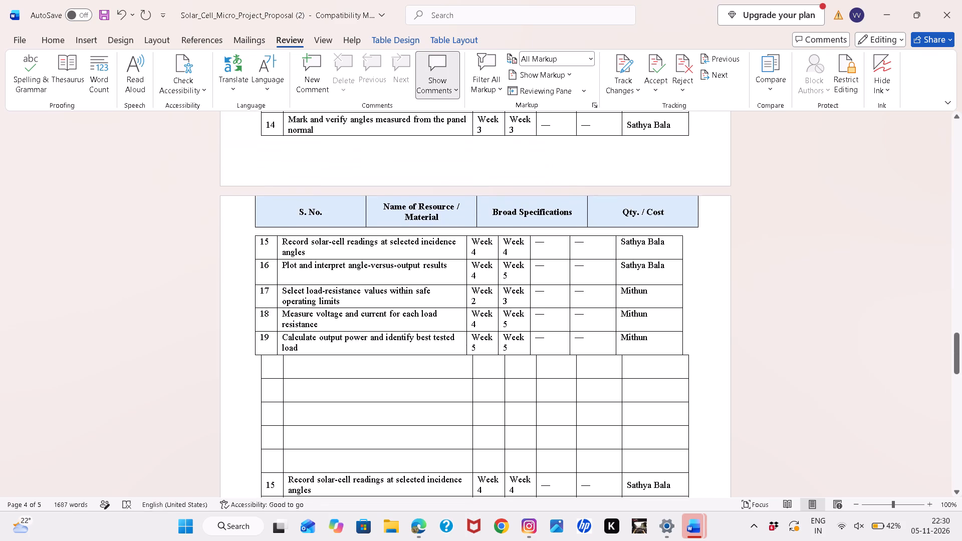
pyautogui.hscroll(-1, 263, 288)
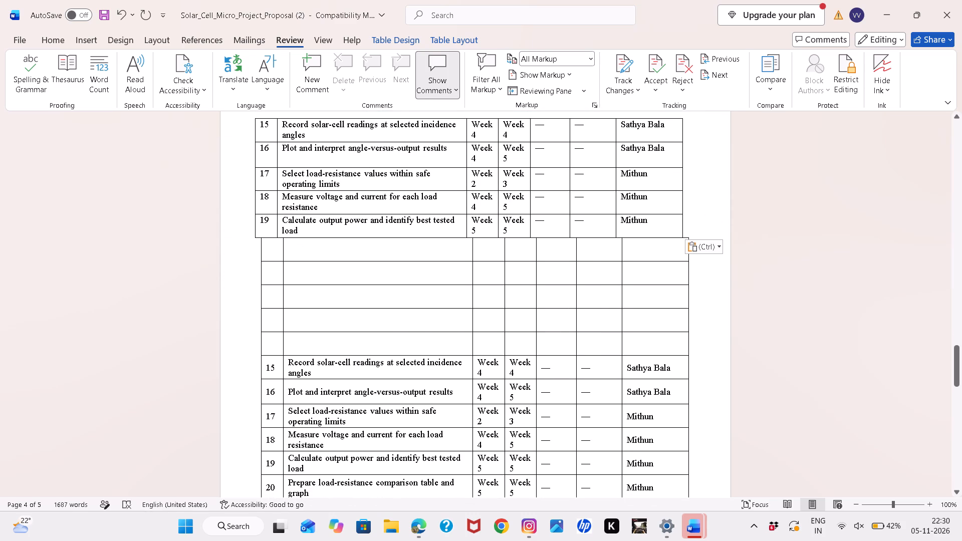
pyautogui.hscroll(-1, 263, 288)
pyautogui.moveTo(255, 239); pyautogui.dragTo(696, 261)
pyautogui.moveTo(696, 261); pyautogui.dragTo(276, 254)
pyautogui.rightClick(276, 254)
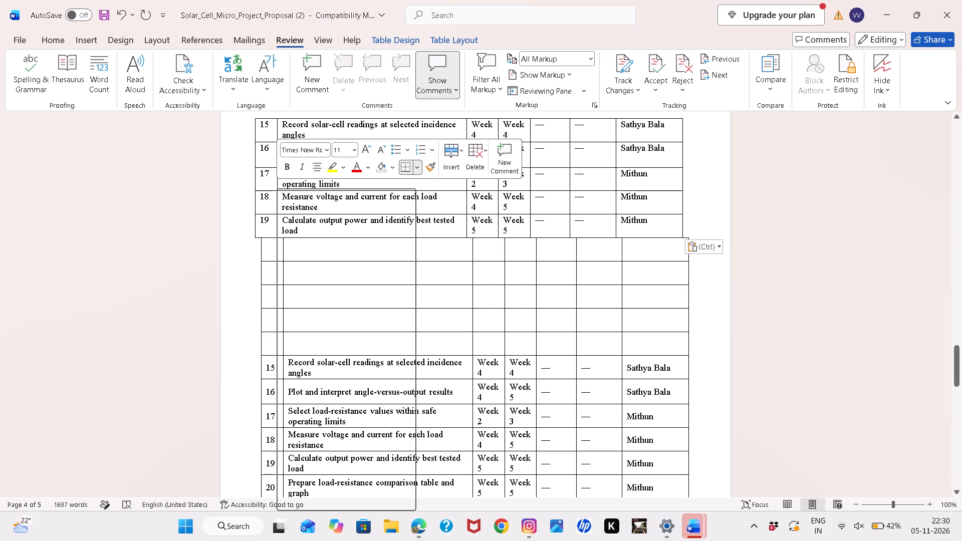
pyautogui.moveTo(427, 262); pyautogui.dragTo(280, 252)
pyautogui.moveTo(280, 252); pyautogui.dragTo(694, 338)
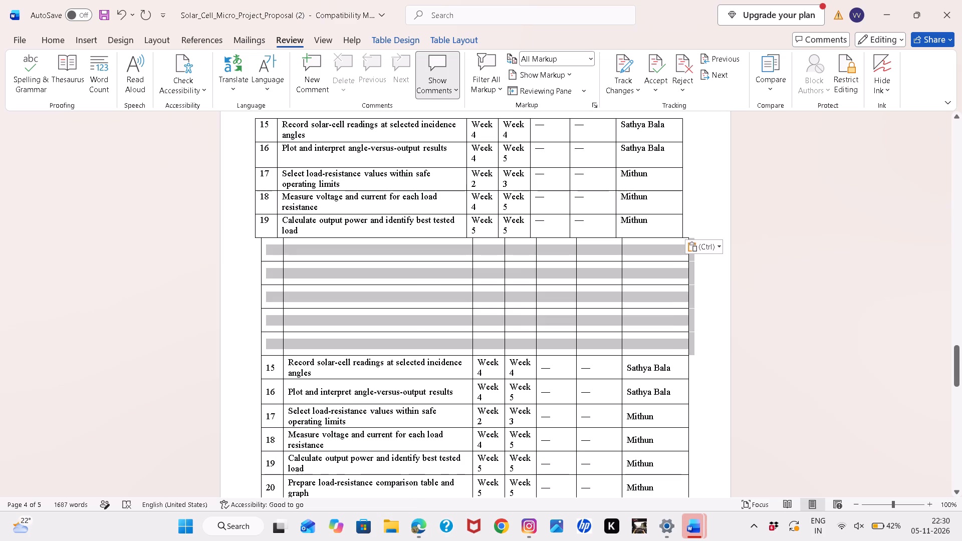
pyautogui.moveTo(694, 338); pyautogui.dragTo(681, 339)
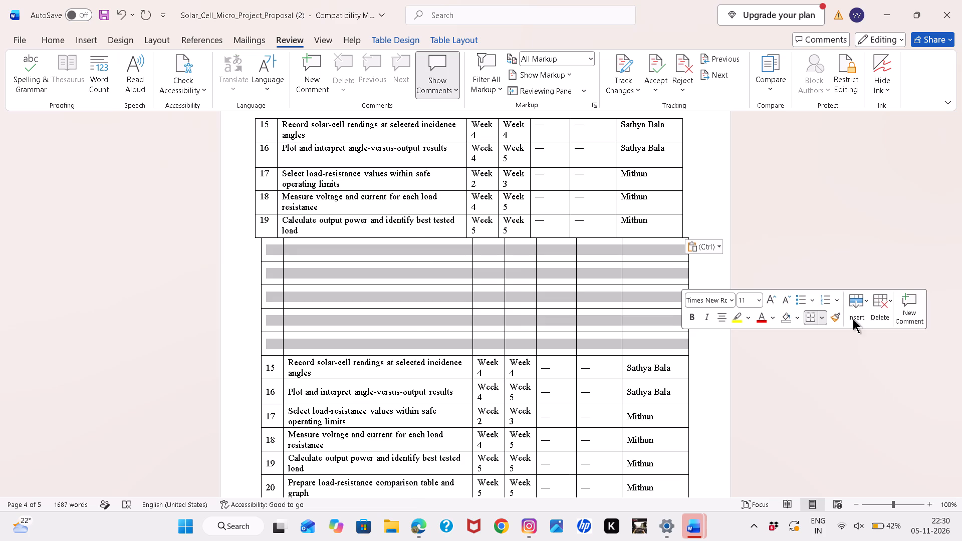
pyautogui.click(881, 302)
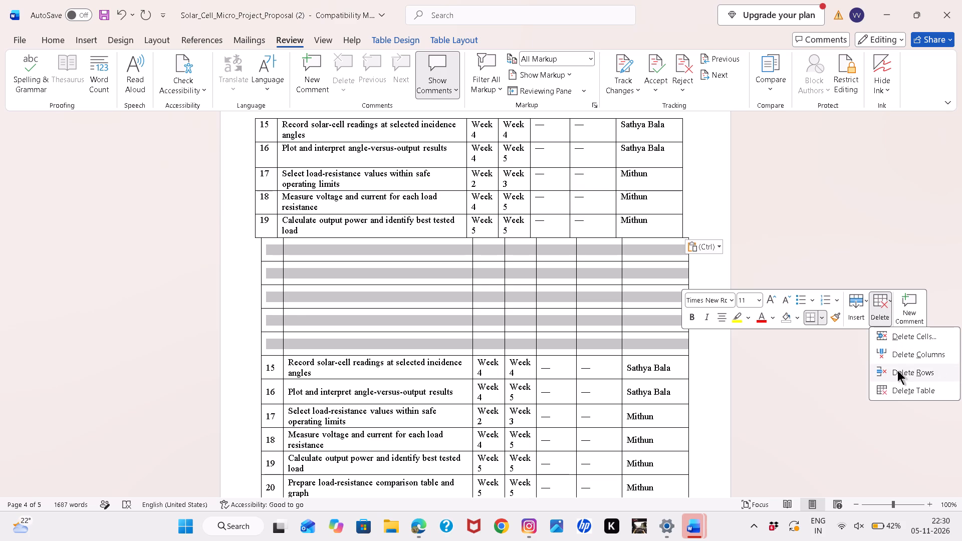
pyautogui.click(897, 370)
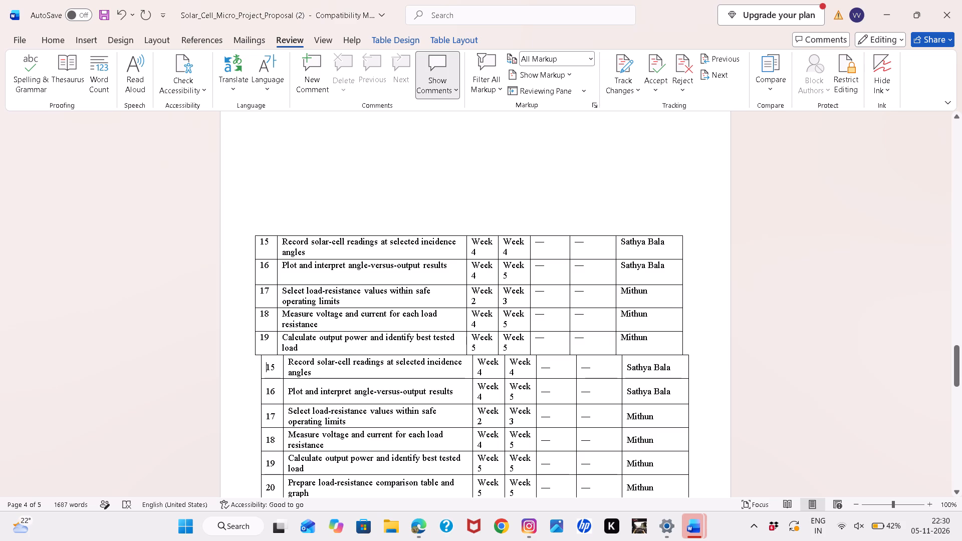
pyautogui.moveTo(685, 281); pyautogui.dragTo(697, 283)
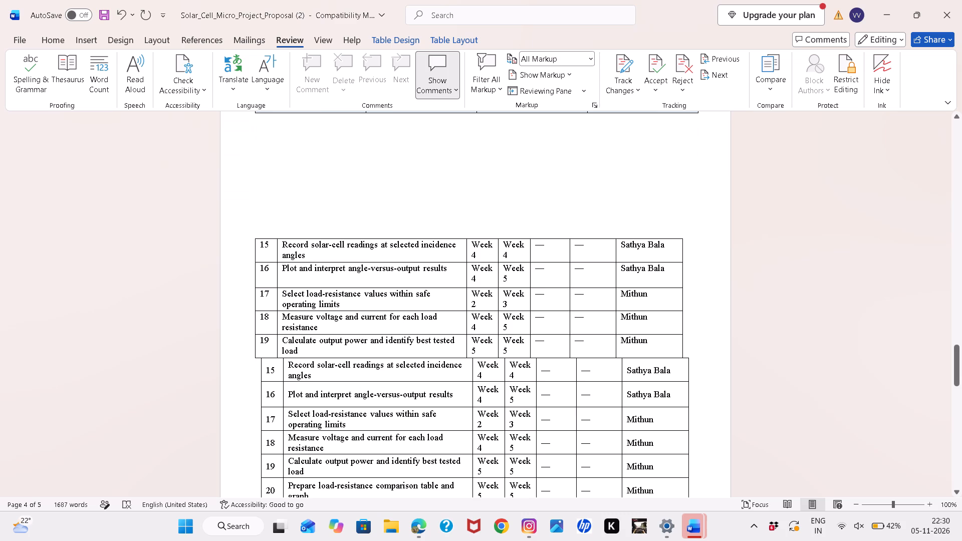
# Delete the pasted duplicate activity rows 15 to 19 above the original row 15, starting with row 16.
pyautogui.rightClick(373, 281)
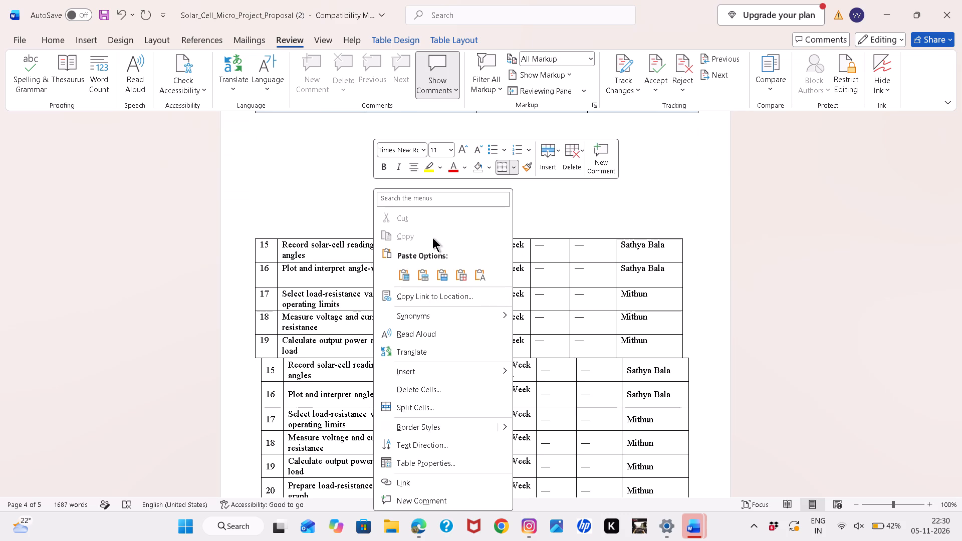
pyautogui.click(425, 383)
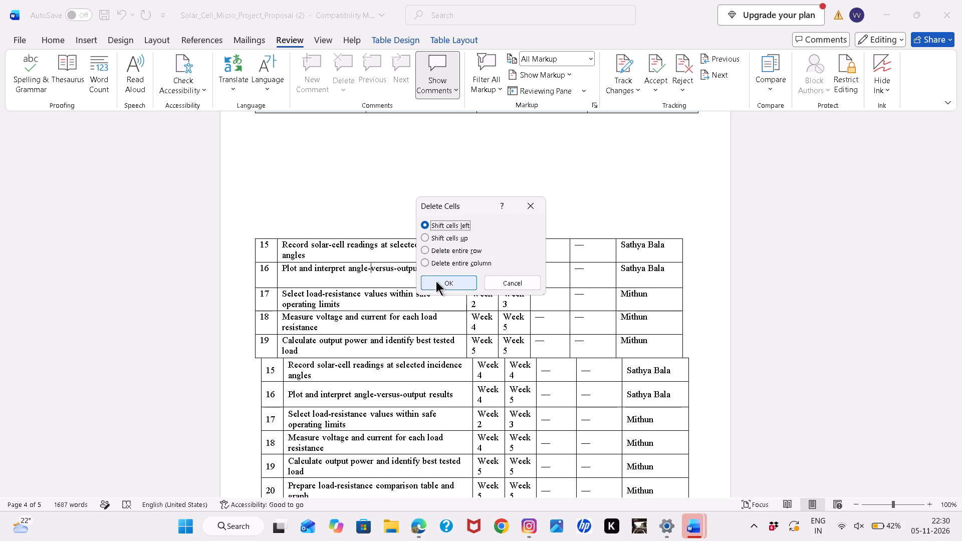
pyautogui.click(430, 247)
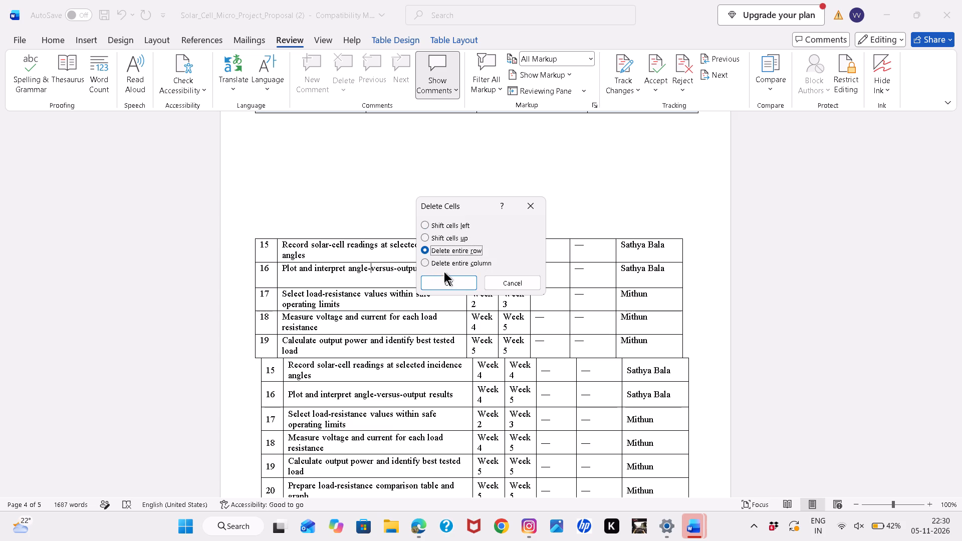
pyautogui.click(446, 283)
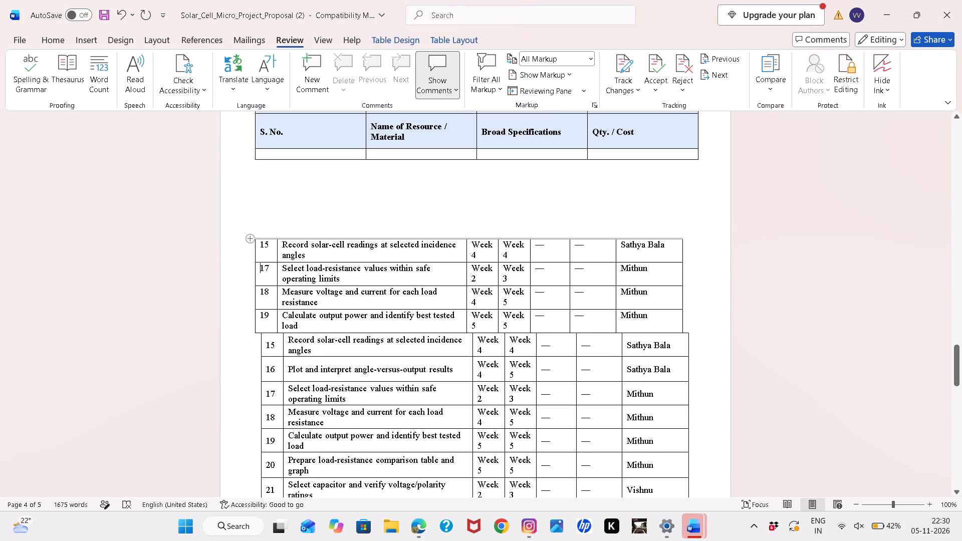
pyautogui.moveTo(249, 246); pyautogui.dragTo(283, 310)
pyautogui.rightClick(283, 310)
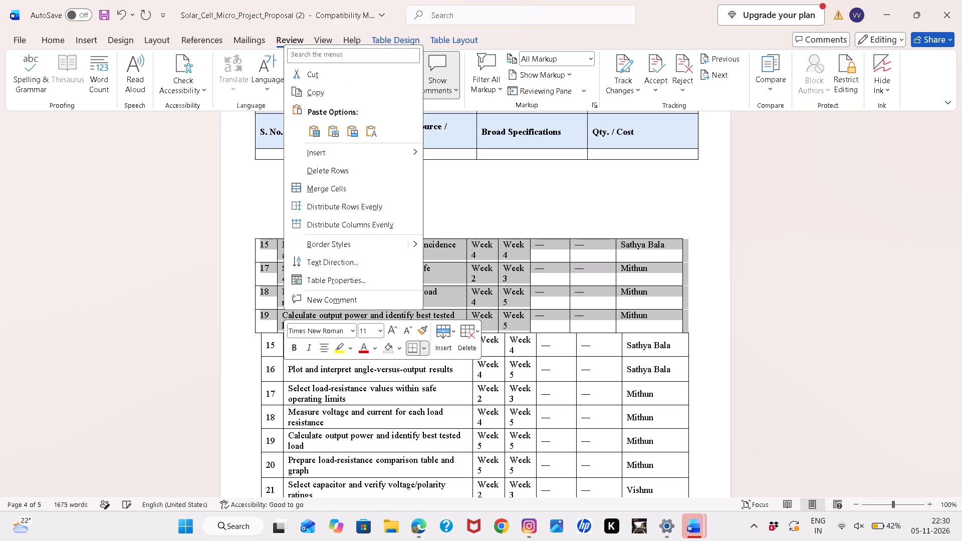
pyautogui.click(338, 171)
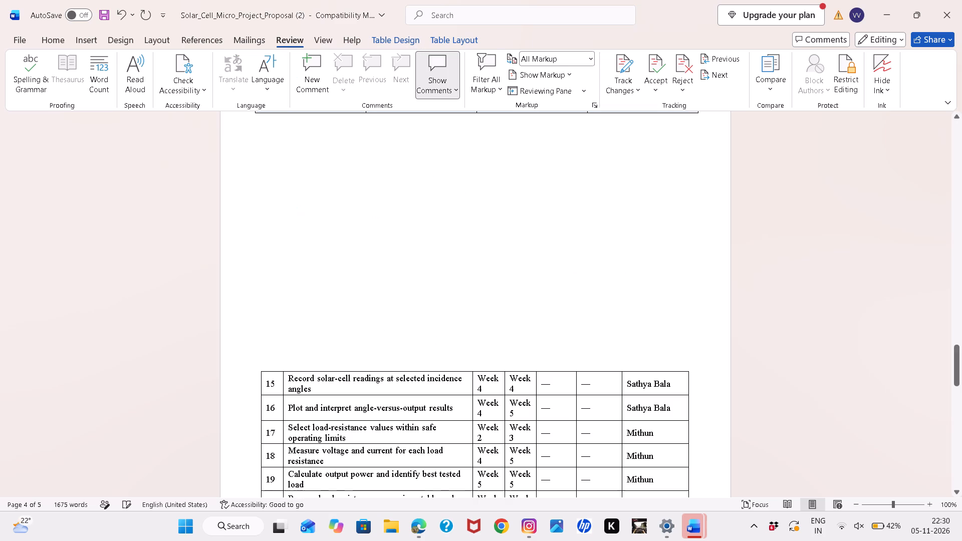
# Undo the row deletions, the pasting of rows 15 to 19 and the blank-row insertions above activity row 15.
pyautogui.scroll(3, 270, 403)
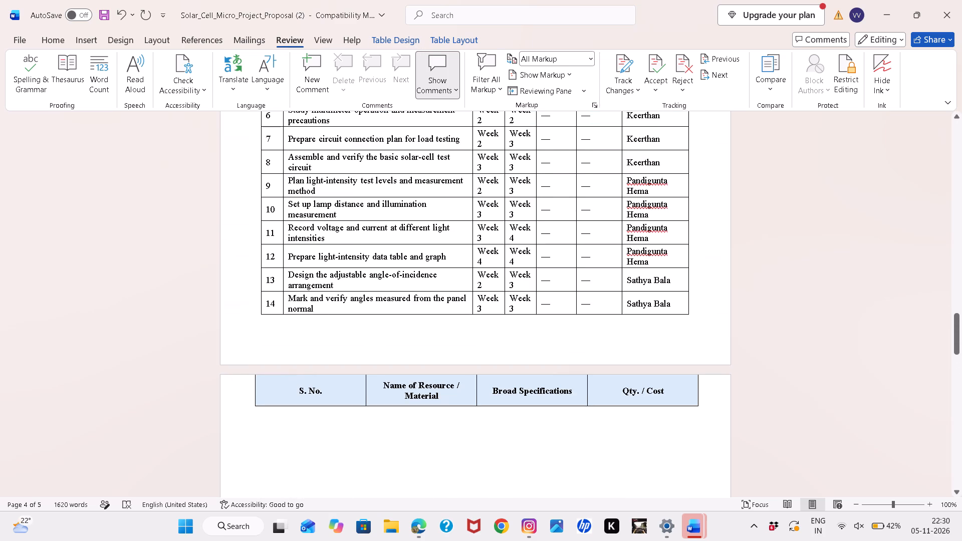
pyautogui.click(124, 17)
pyautogui.click(124, 17)
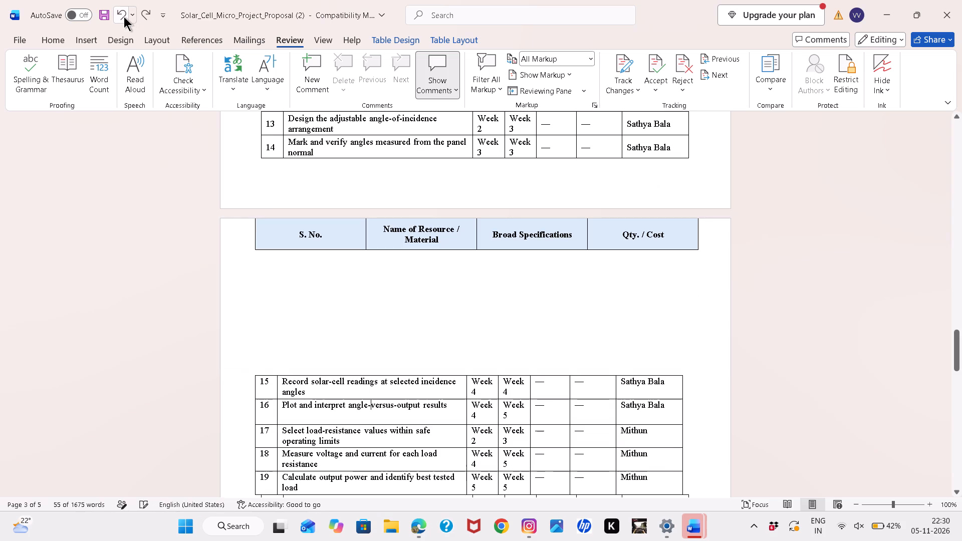
pyautogui.click(124, 17)
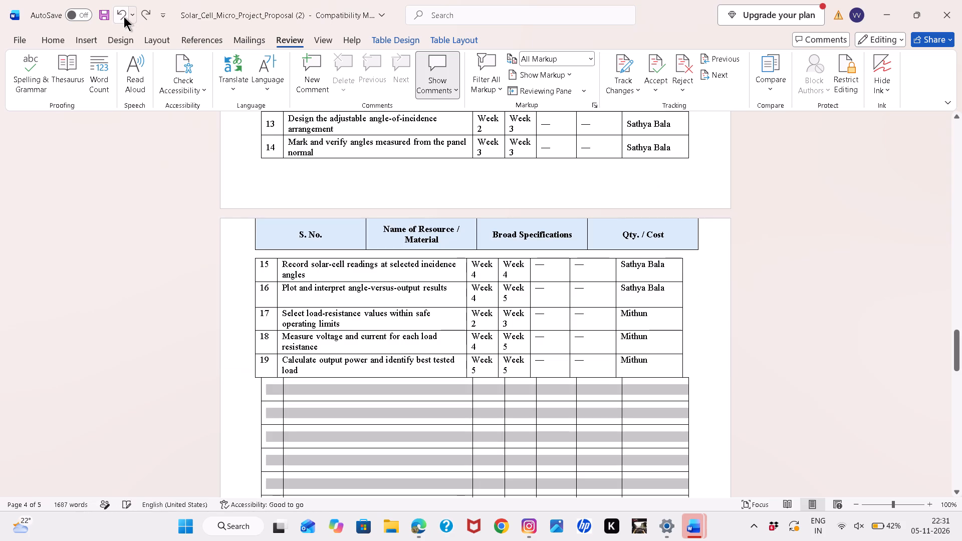
pyautogui.click(116, 8)
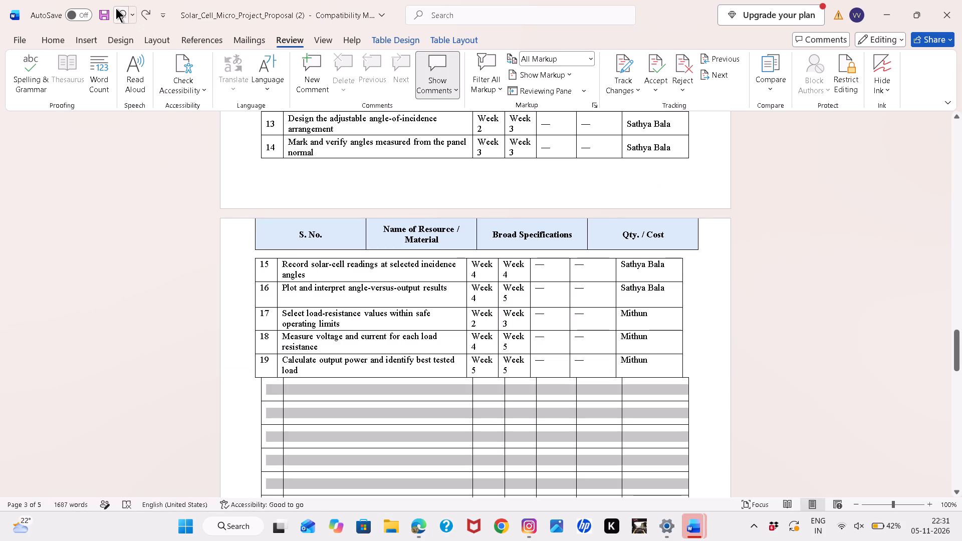
pyautogui.click(116, 8)
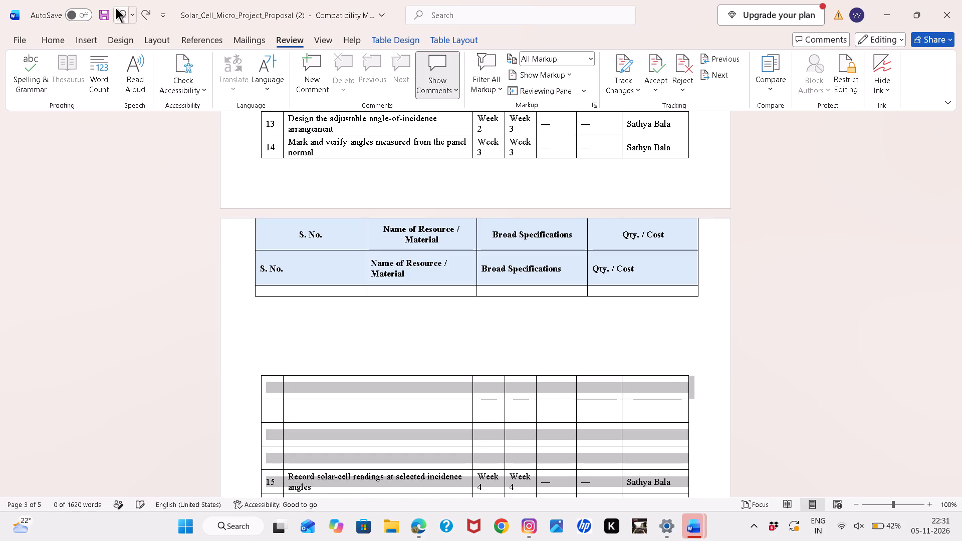
pyautogui.click(116, 8)
pyautogui.click(116, 8)
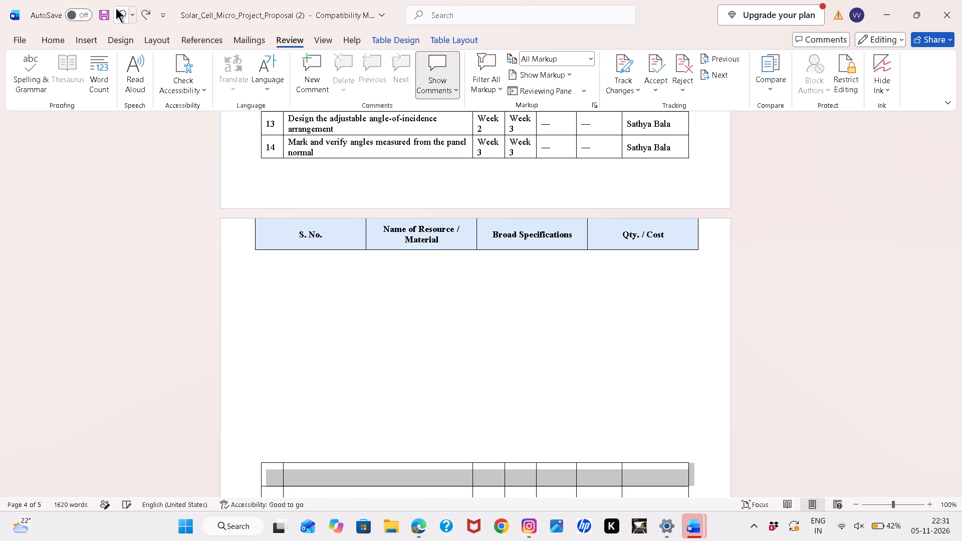
pyautogui.click(126, 13)
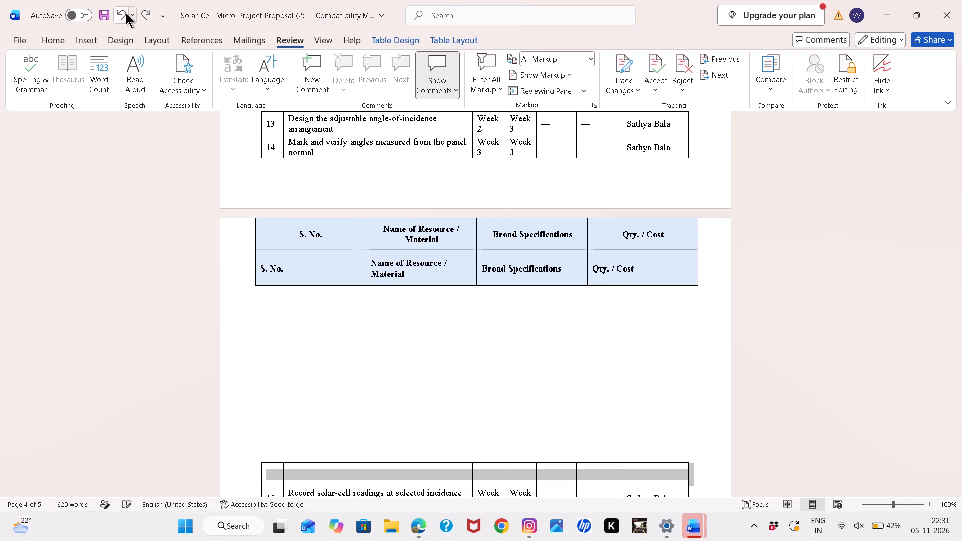
pyautogui.click(126, 13)
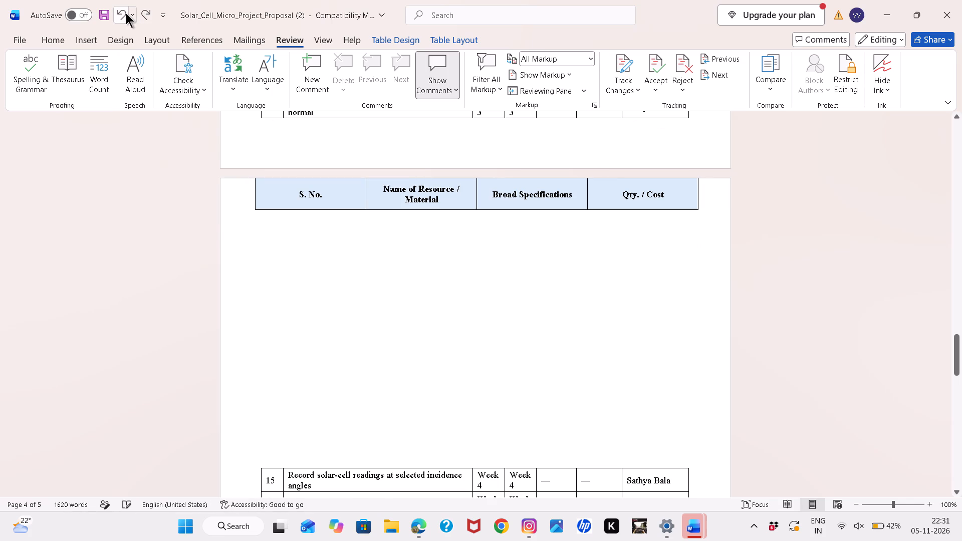
# Look through the proposal from the title page to the resources table, examining the page gap between activity rows 14 and 15.
pyautogui.click(334, 227)
pyautogui.scroll(3, 306, 147)
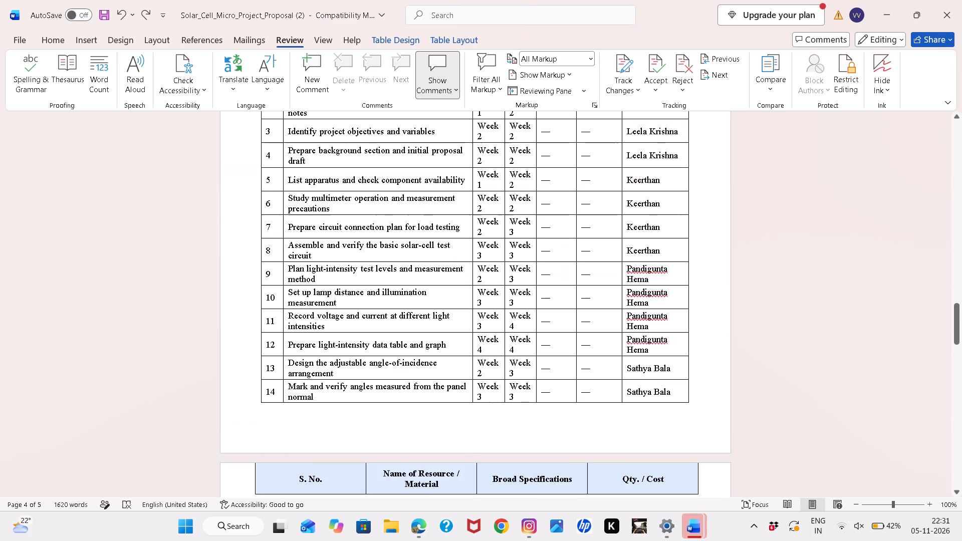
pyautogui.scroll(9, 306, 147)
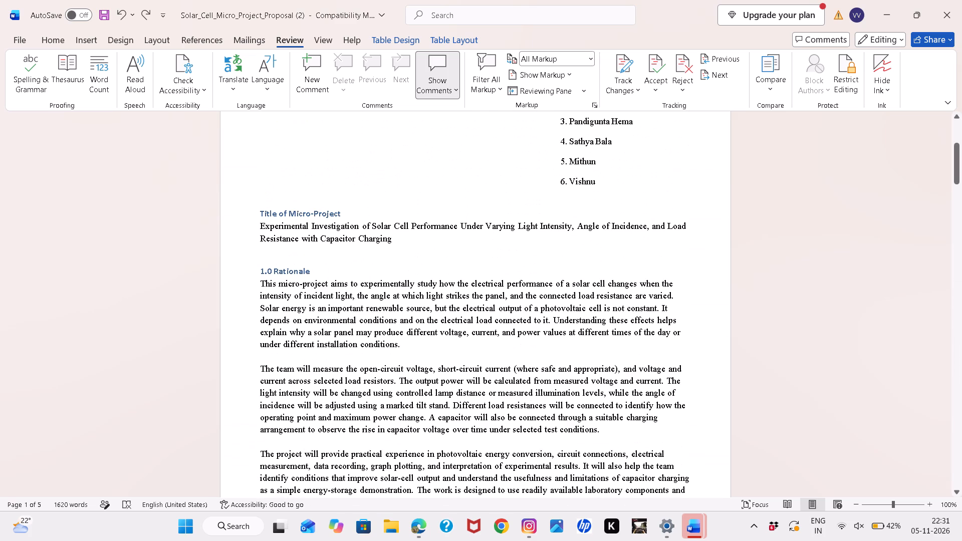
pyautogui.scroll(3, 306, 147)
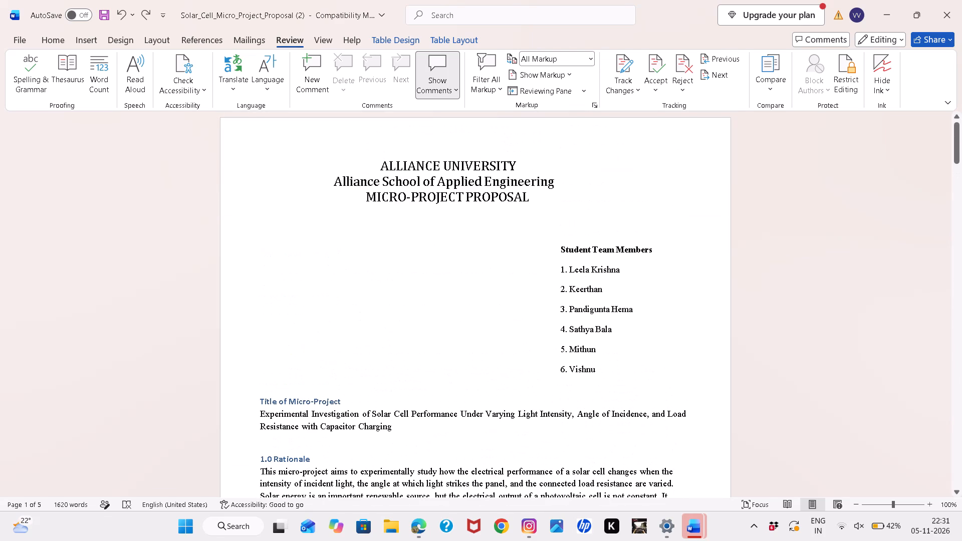
pyautogui.scroll(-4, 306, 147)
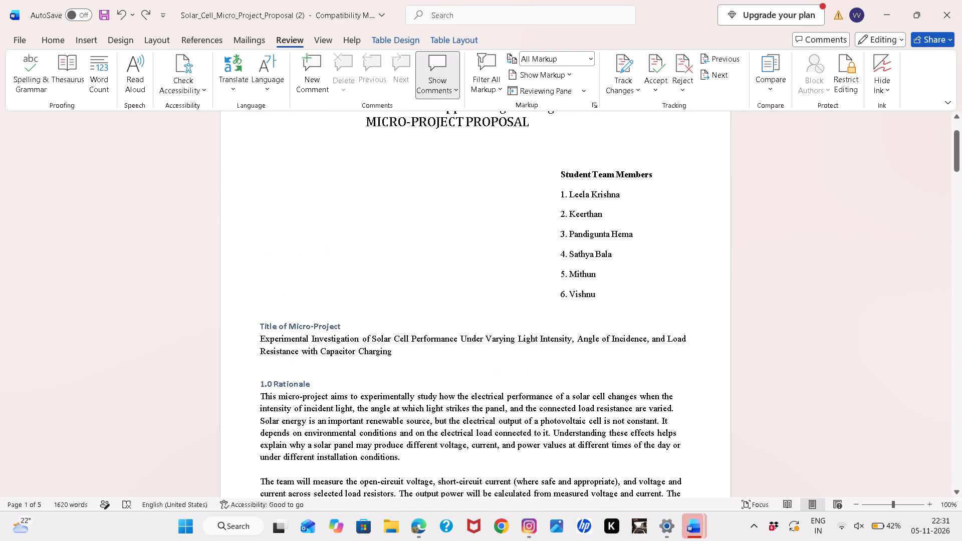
pyautogui.scroll(-7, 306, 147)
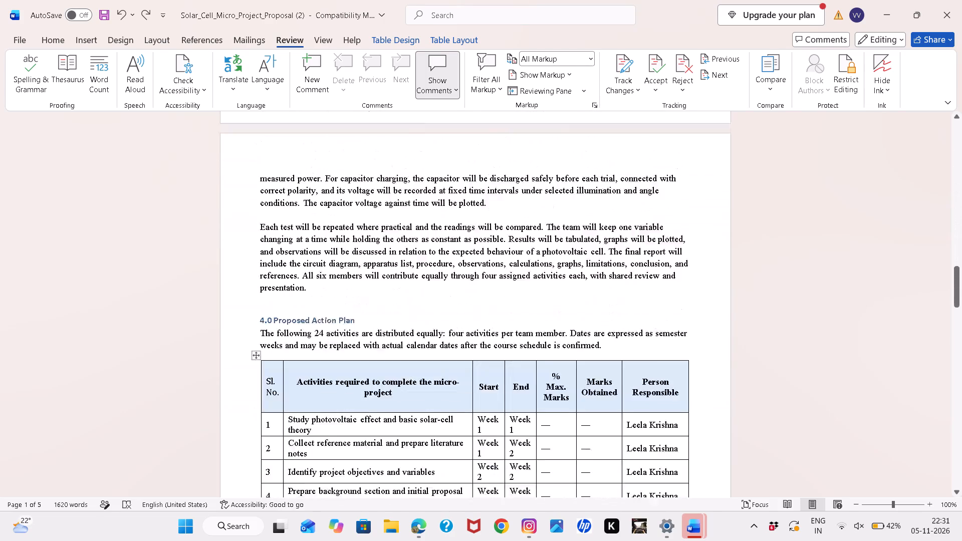
pyautogui.scroll(-14, 306, 147)
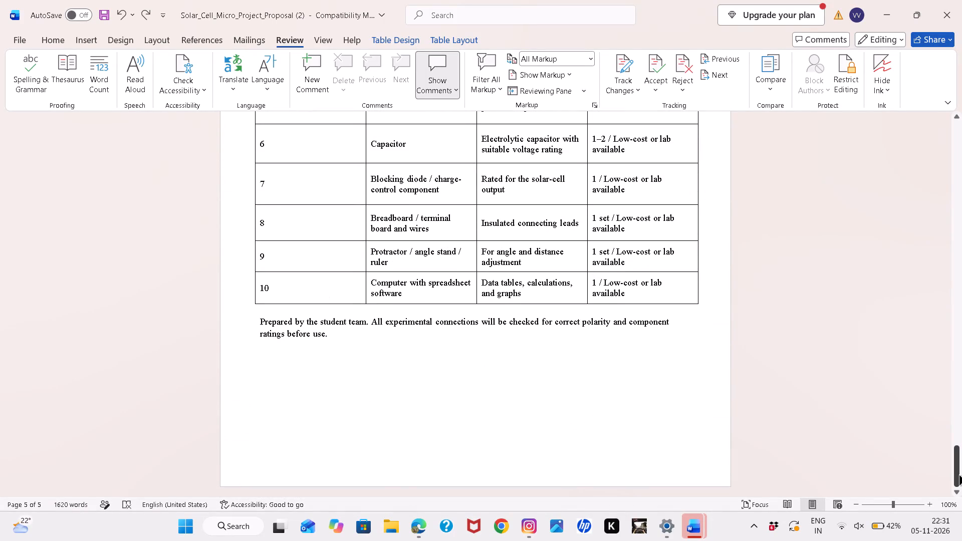
pyautogui.moveTo(957, 468); pyautogui.dragTo(958, 431)
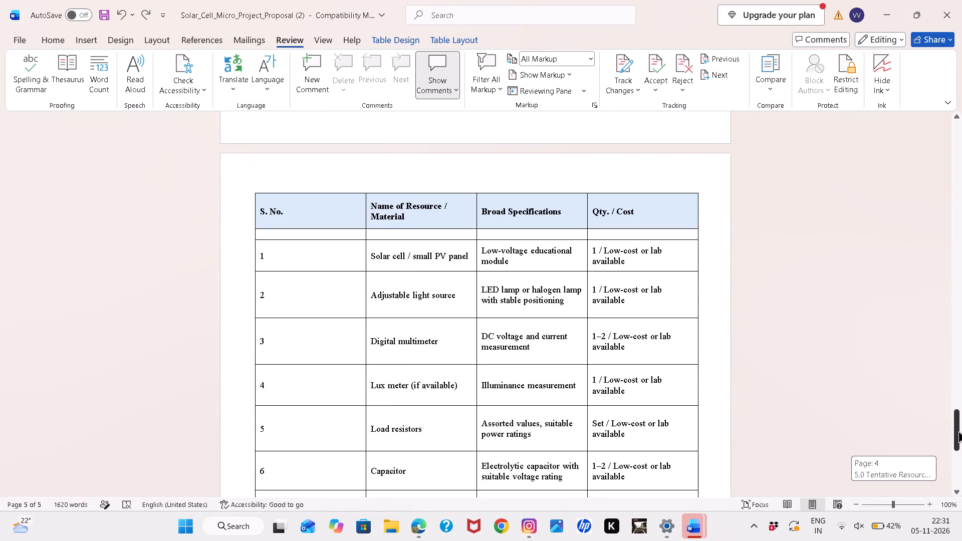
pyautogui.moveTo(958, 431); pyautogui.dragTo(957, 330)
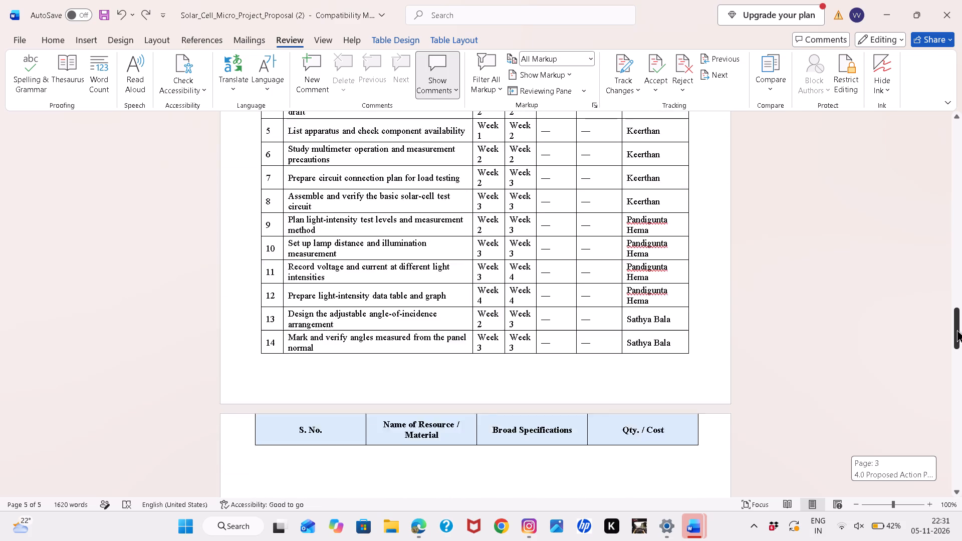
pyautogui.moveTo(957, 330); pyautogui.dragTo(961, 327)
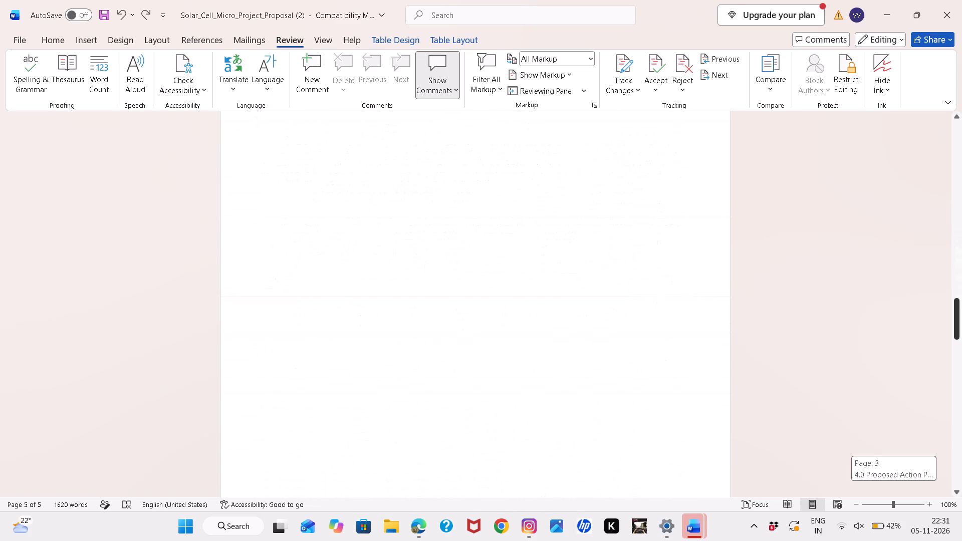
pyautogui.moveTo(961, 327); pyautogui.dragTo(959, 342)
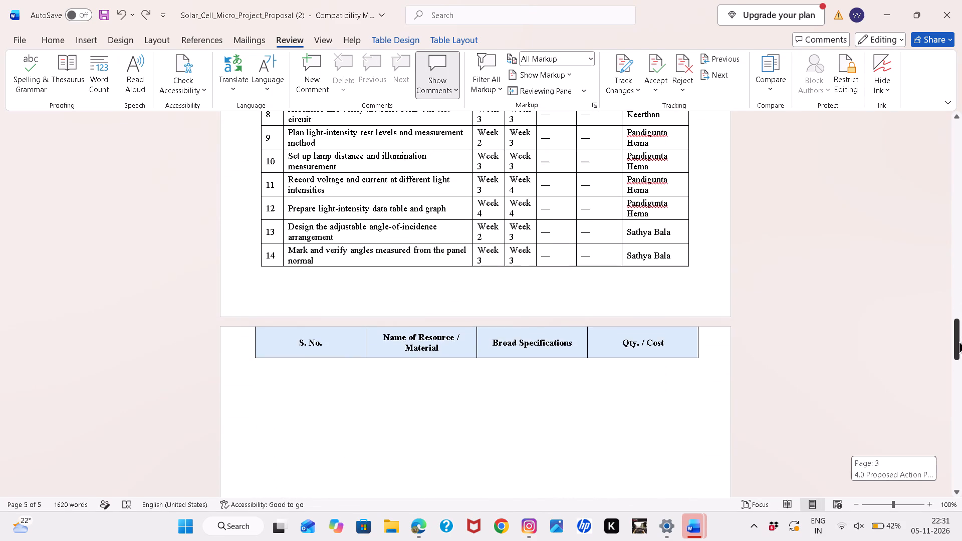
pyautogui.moveTo(959, 342); pyautogui.dragTo(960, 355)
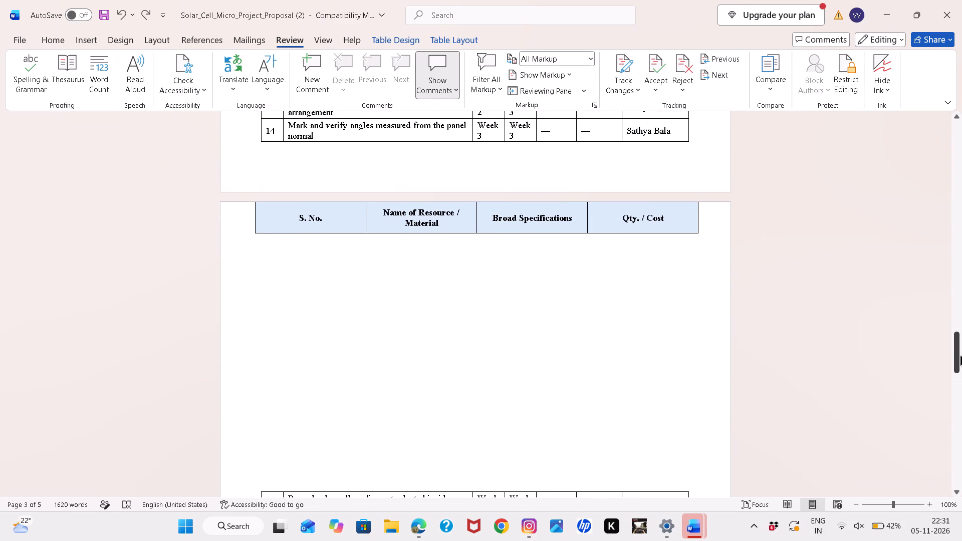
pyautogui.scroll(2, 519, 268)
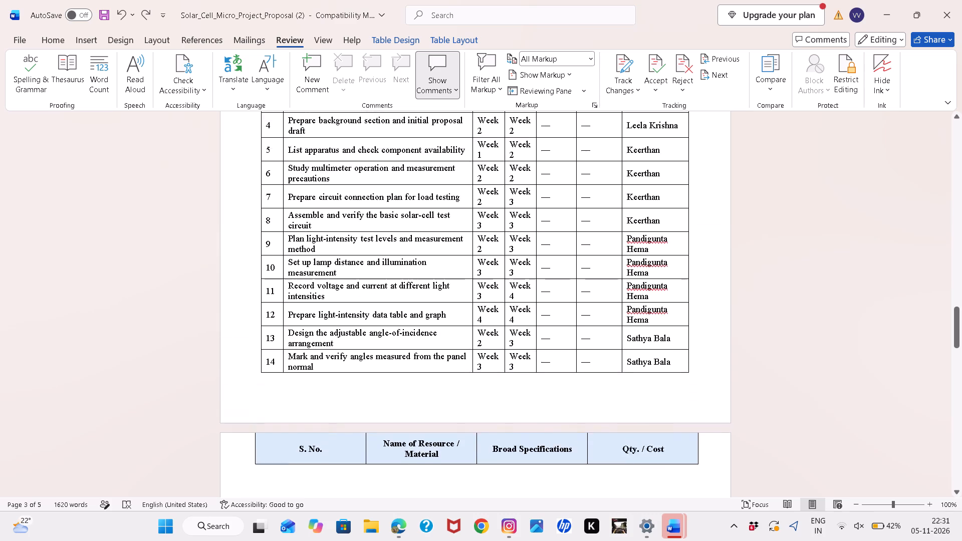
pyautogui.scroll(1, 519, 268)
pyautogui.scroll(1, 411, 389)
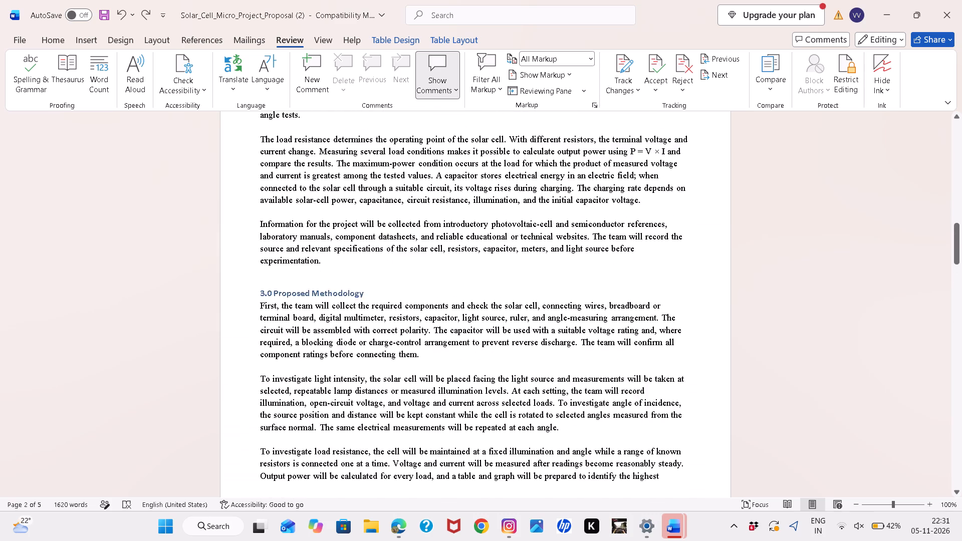
pyautogui.scroll(1, 411, 389)
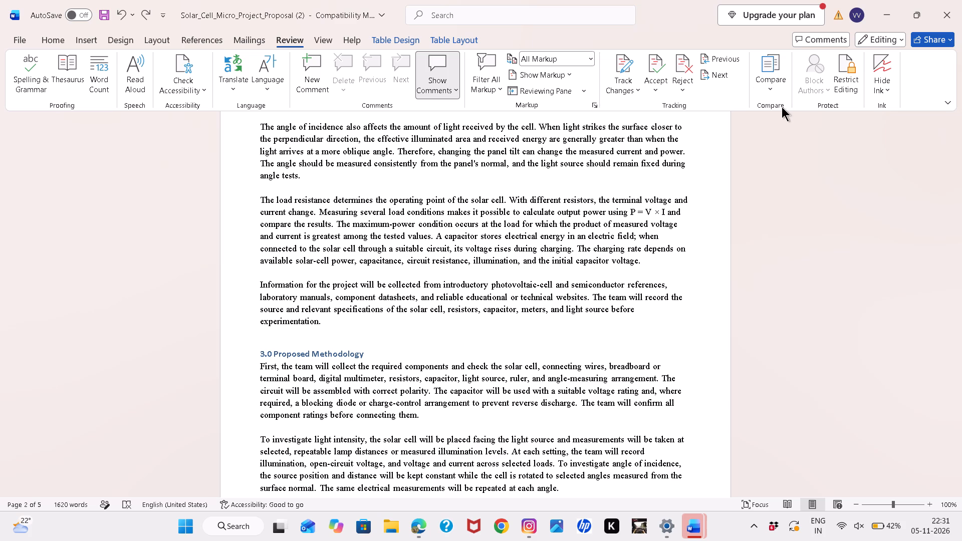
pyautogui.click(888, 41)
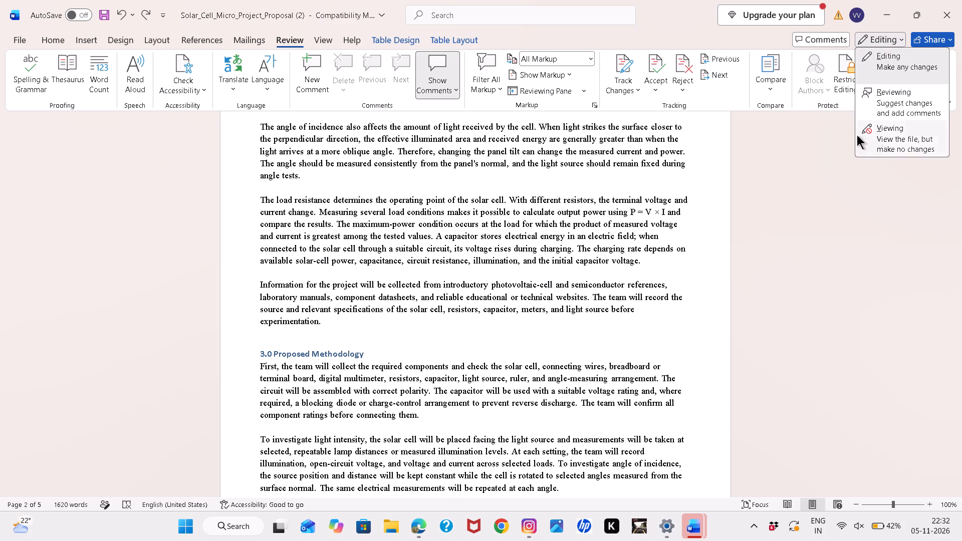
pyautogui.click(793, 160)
# Review the proposal's layout from the title page through the text sections to the Proposed Action Plan table.
pyautogui.scroll(2, 694, 178)
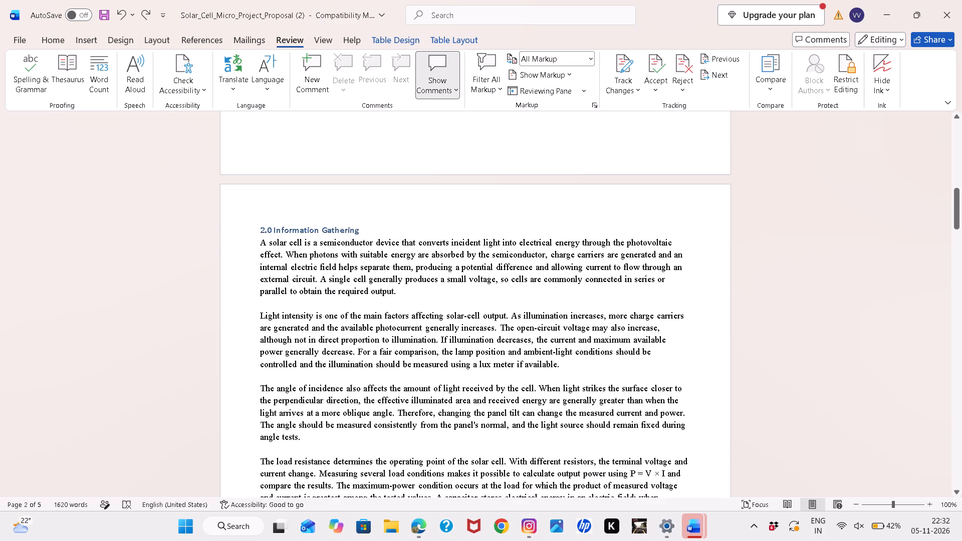
pyautogui.scroll(6, 694, 178)
pyautogui.scroll(-1, 694, 178)
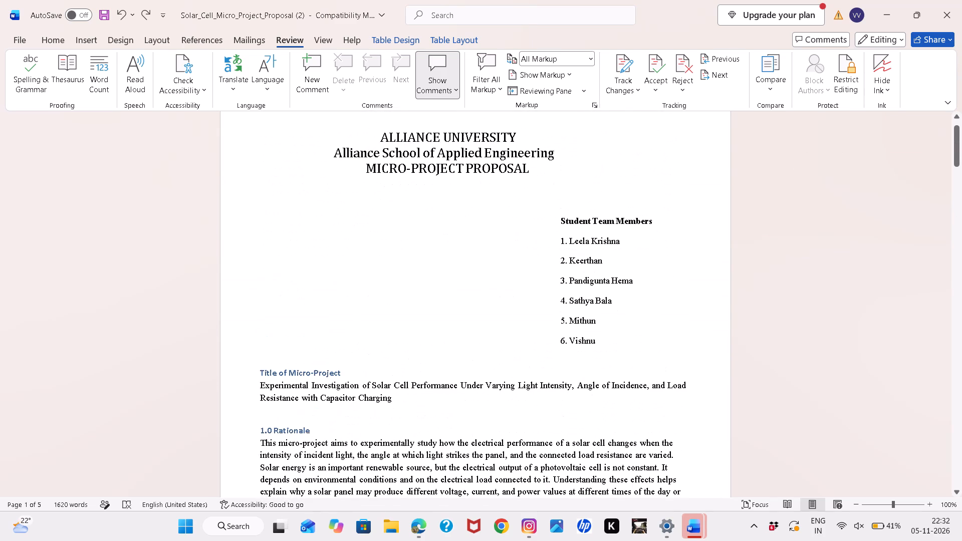
pyautogui.scroll(-5, 694, 178)
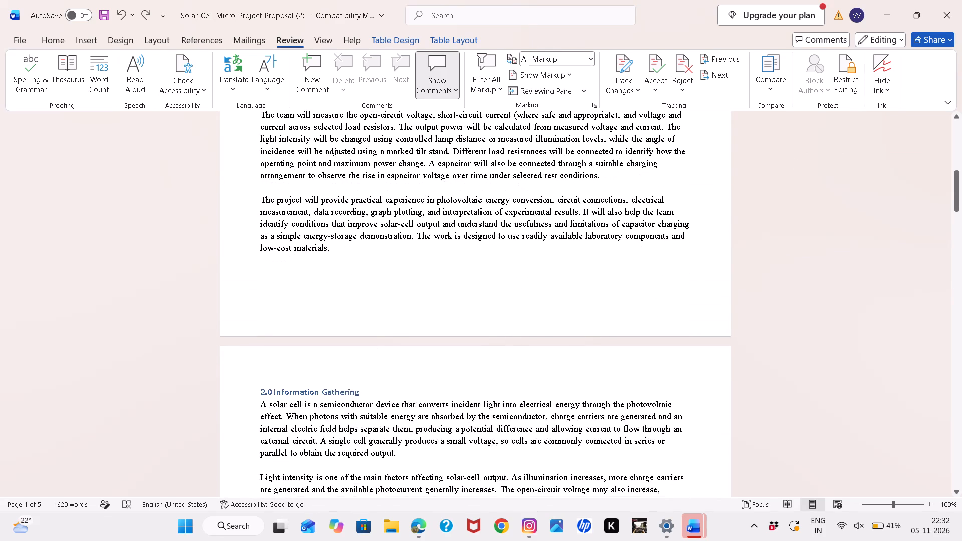
pyautogui.scroll(-7, 695, 169)
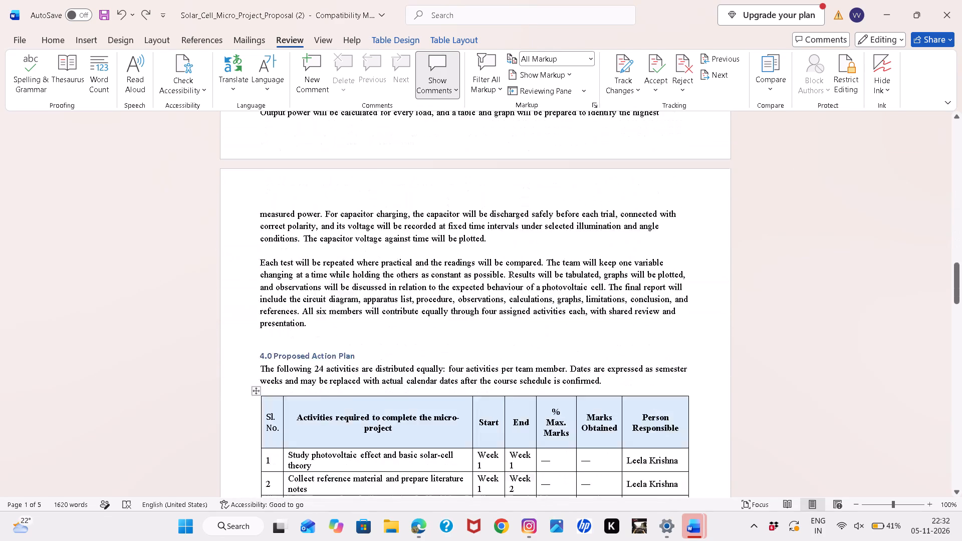
pyautogui.scroll(-1, 695, 169)
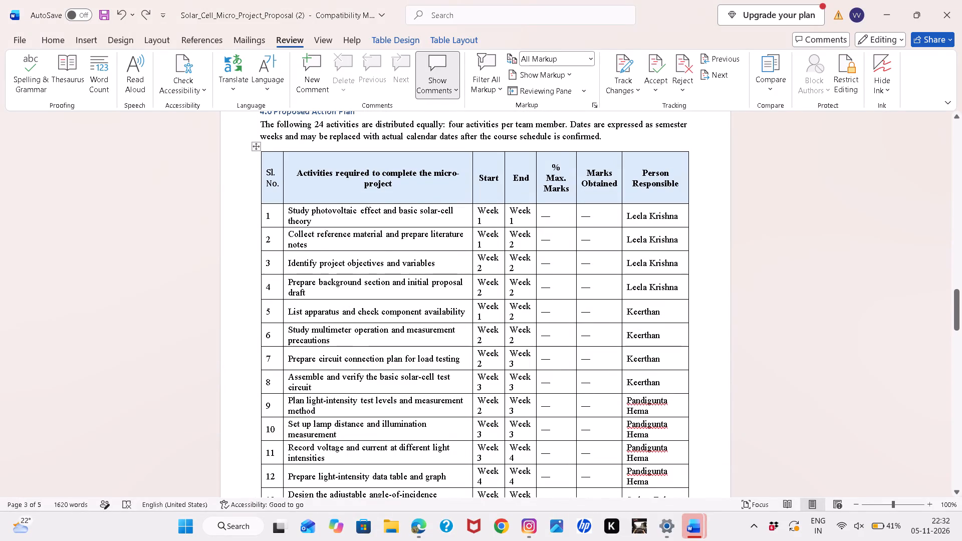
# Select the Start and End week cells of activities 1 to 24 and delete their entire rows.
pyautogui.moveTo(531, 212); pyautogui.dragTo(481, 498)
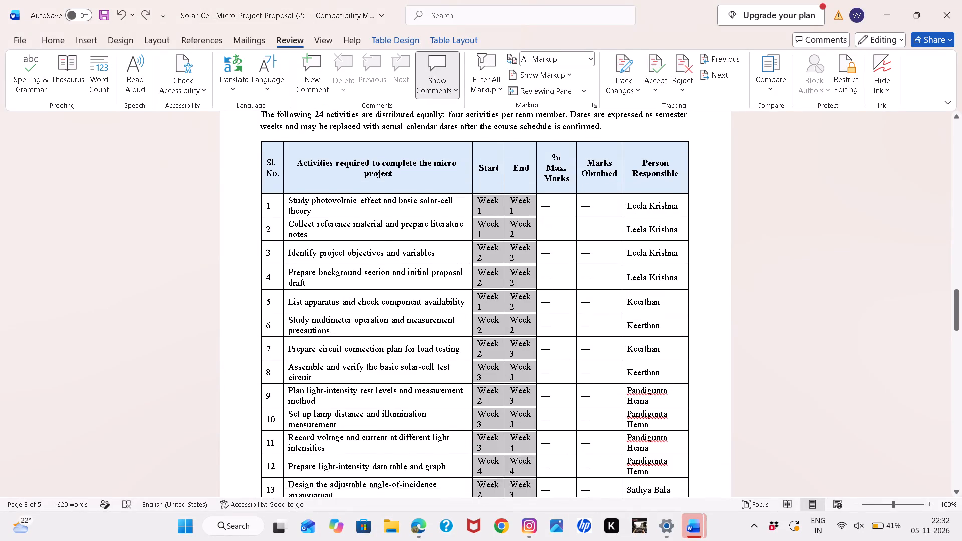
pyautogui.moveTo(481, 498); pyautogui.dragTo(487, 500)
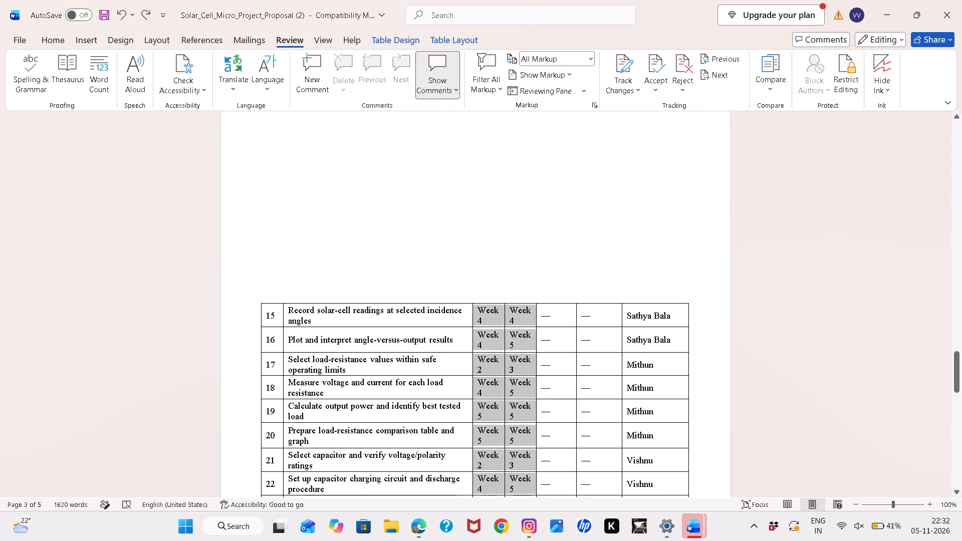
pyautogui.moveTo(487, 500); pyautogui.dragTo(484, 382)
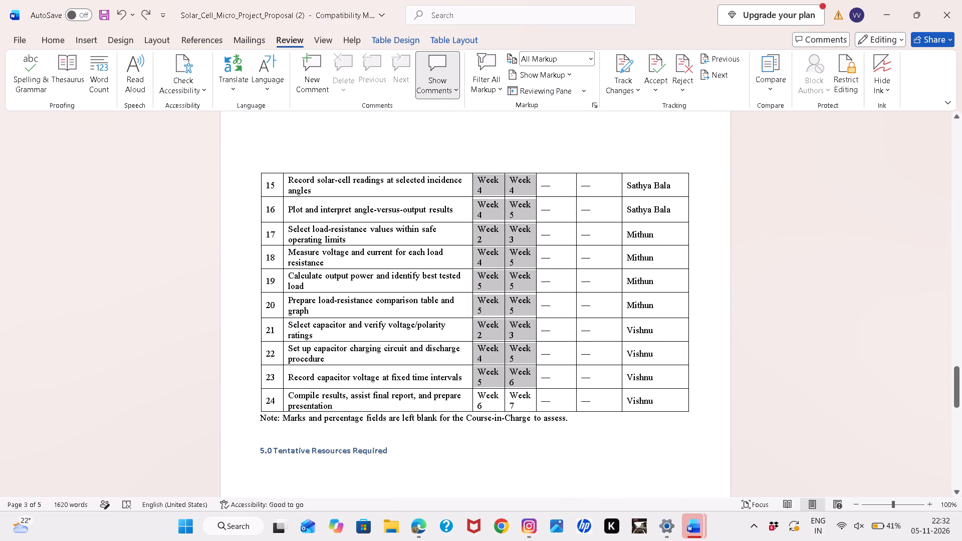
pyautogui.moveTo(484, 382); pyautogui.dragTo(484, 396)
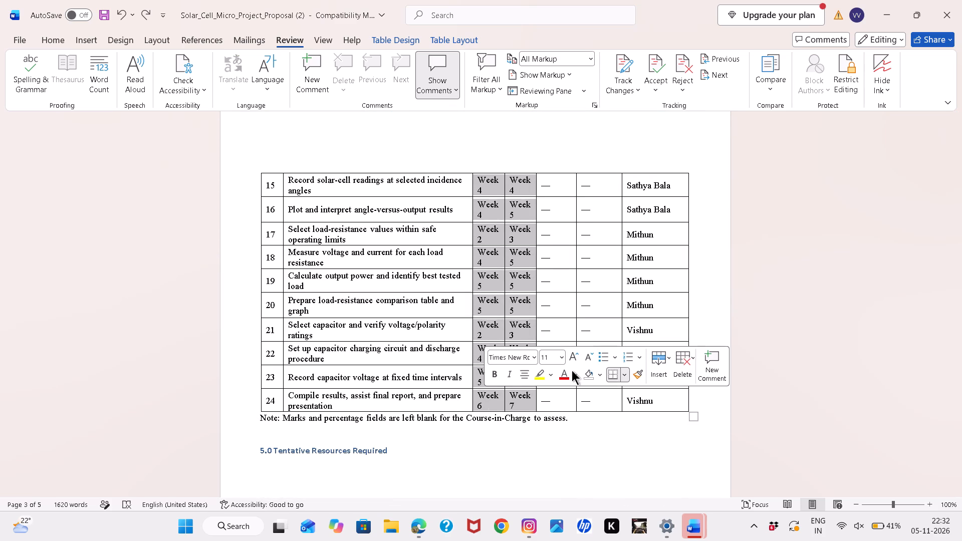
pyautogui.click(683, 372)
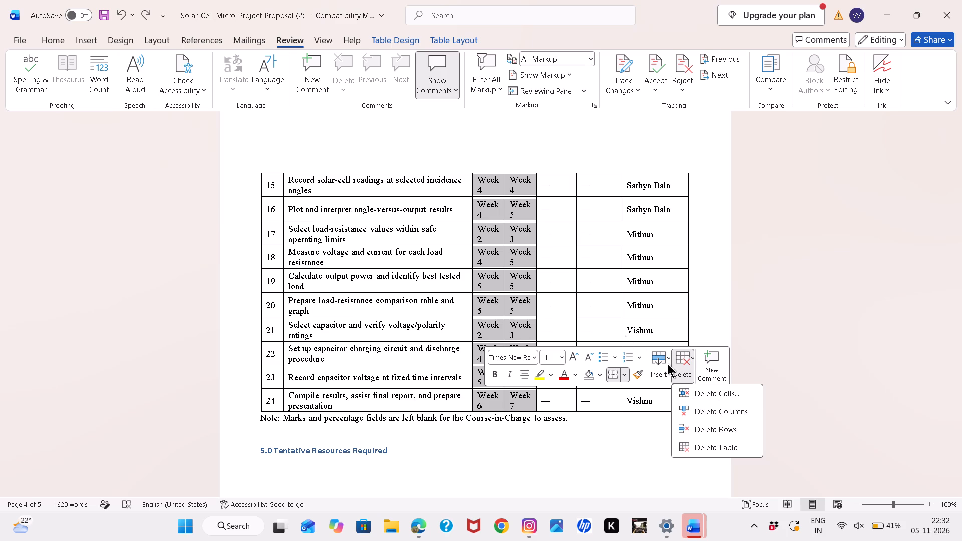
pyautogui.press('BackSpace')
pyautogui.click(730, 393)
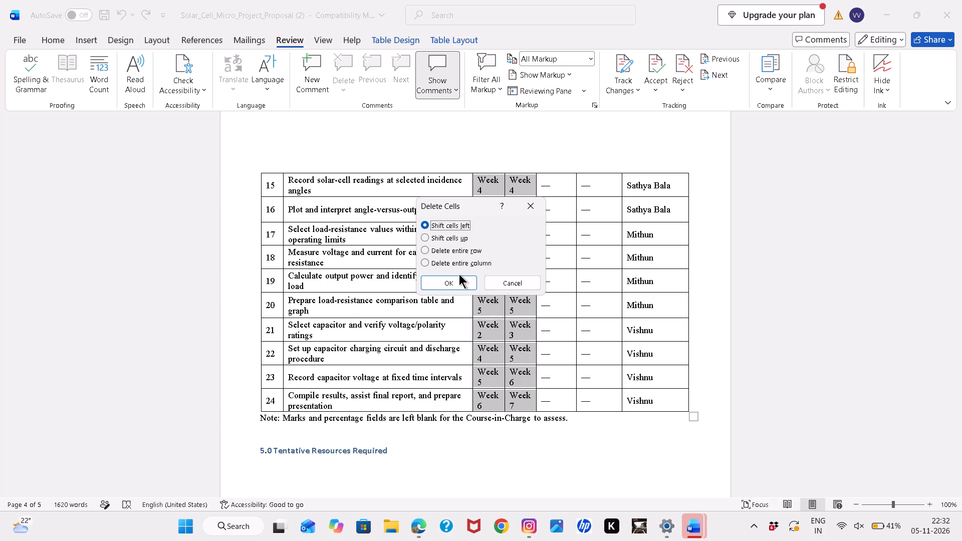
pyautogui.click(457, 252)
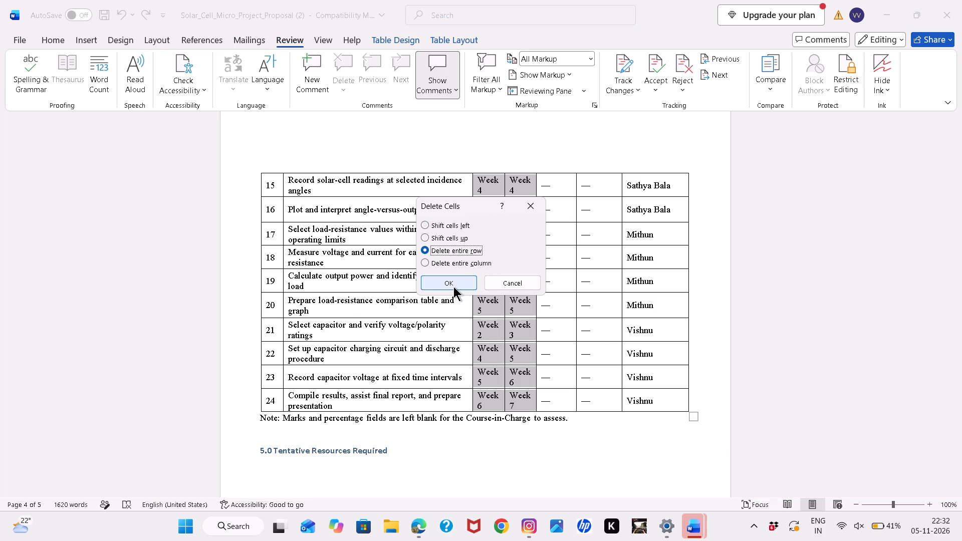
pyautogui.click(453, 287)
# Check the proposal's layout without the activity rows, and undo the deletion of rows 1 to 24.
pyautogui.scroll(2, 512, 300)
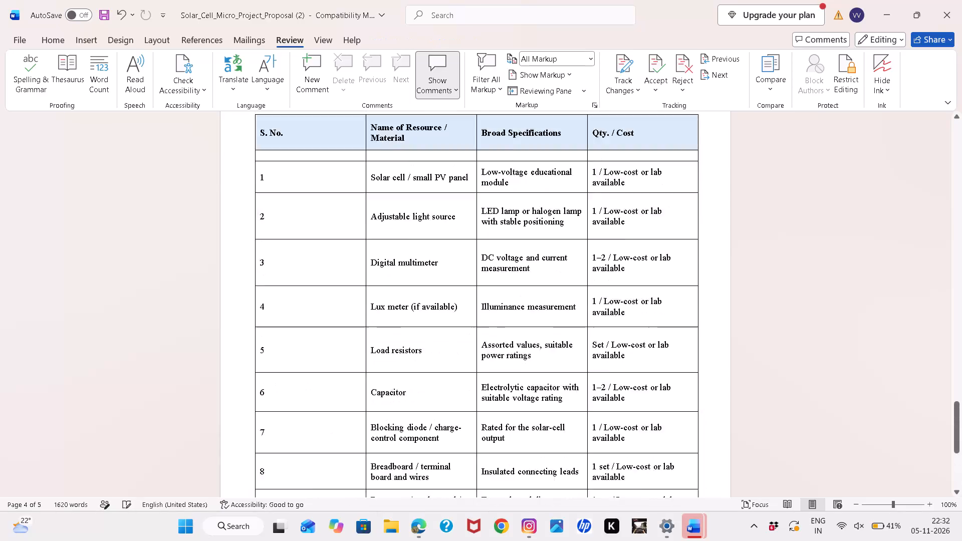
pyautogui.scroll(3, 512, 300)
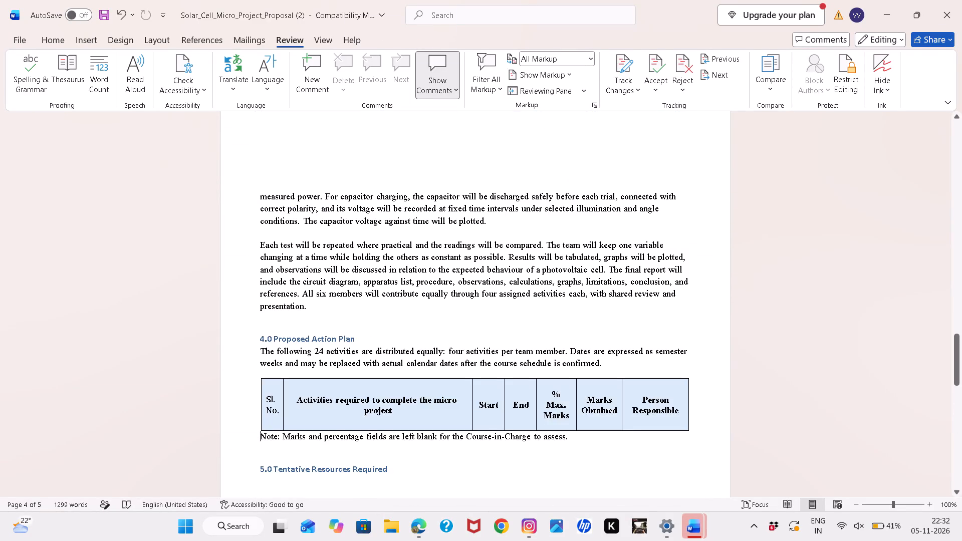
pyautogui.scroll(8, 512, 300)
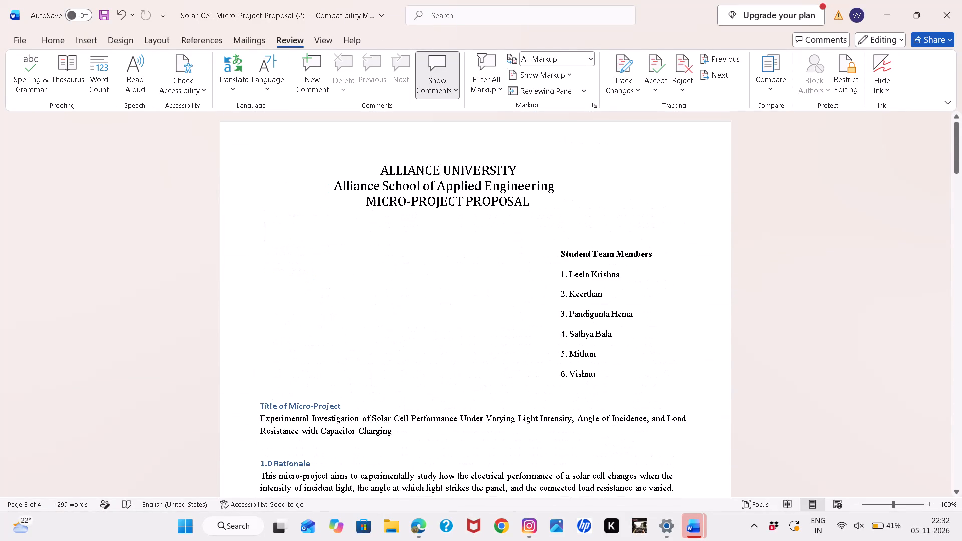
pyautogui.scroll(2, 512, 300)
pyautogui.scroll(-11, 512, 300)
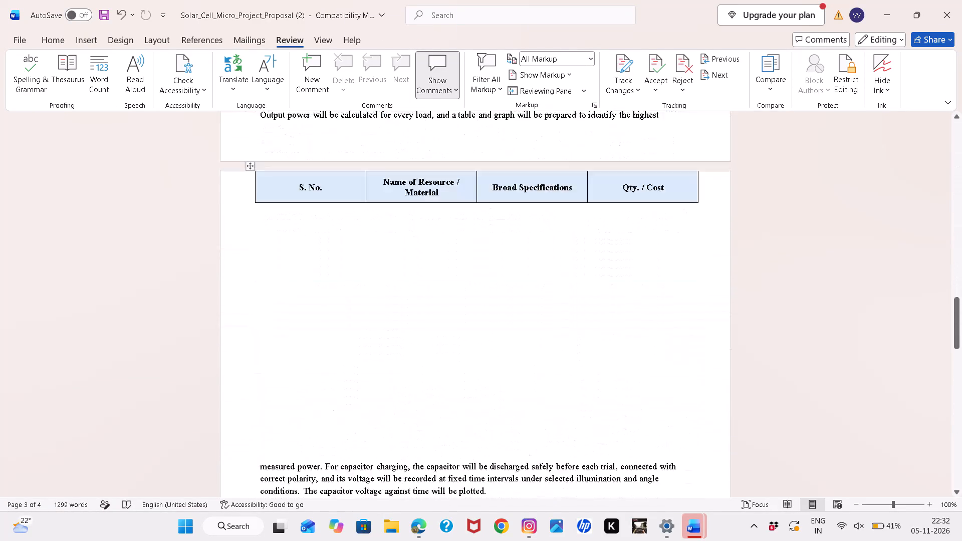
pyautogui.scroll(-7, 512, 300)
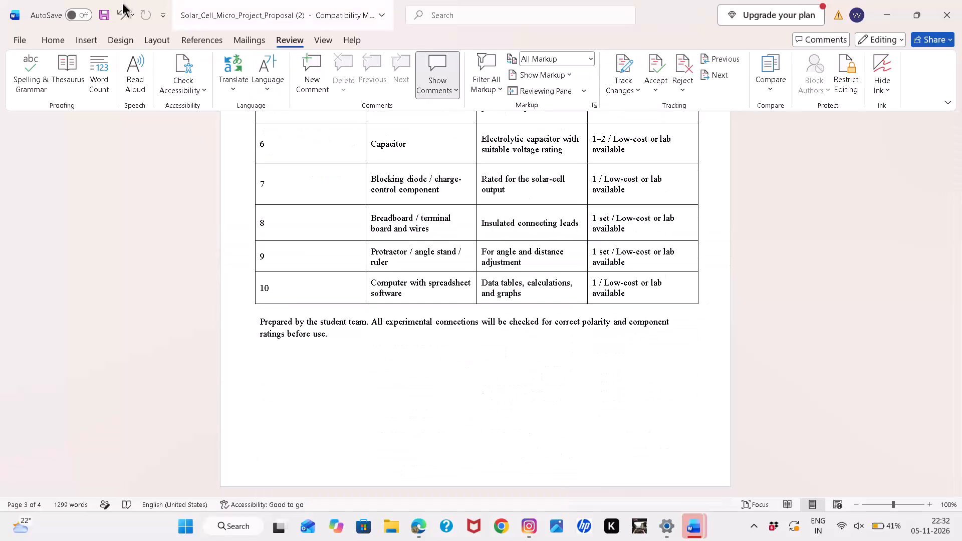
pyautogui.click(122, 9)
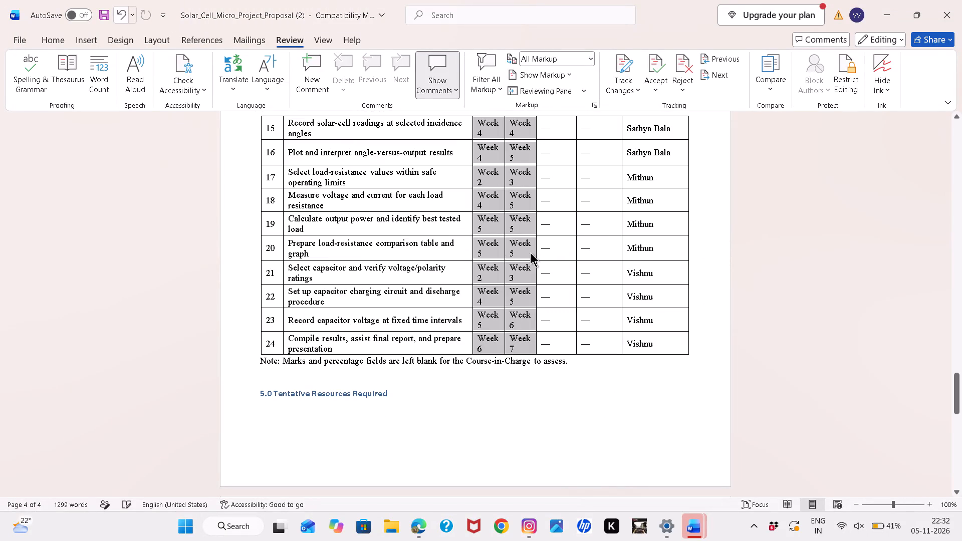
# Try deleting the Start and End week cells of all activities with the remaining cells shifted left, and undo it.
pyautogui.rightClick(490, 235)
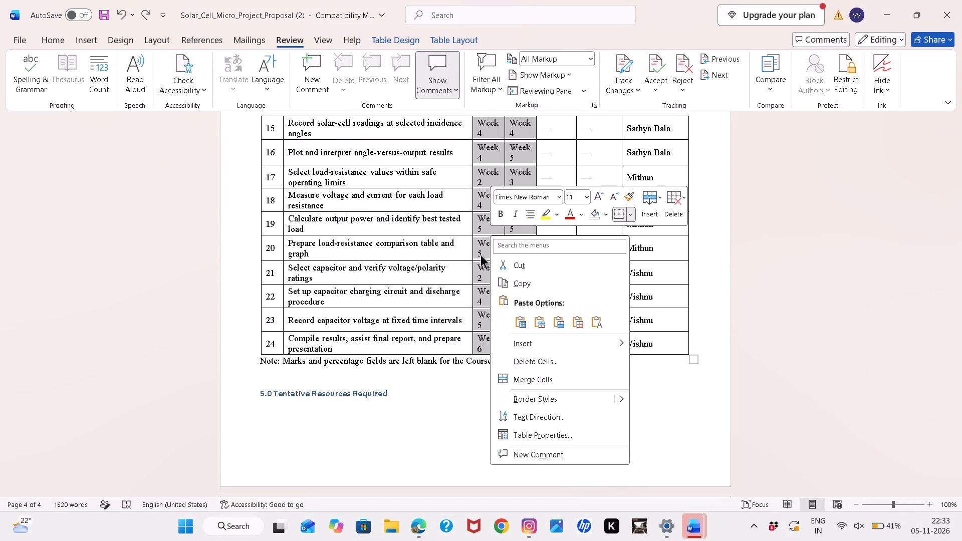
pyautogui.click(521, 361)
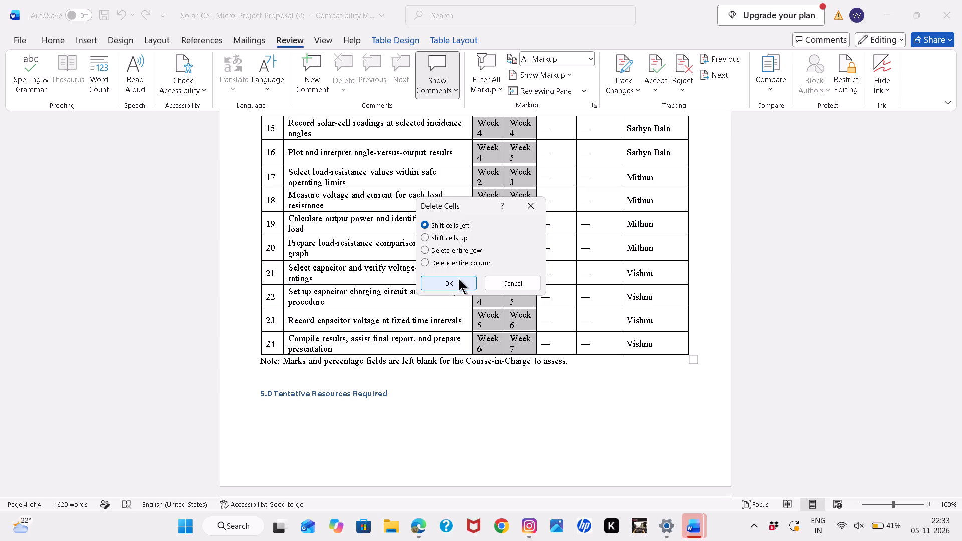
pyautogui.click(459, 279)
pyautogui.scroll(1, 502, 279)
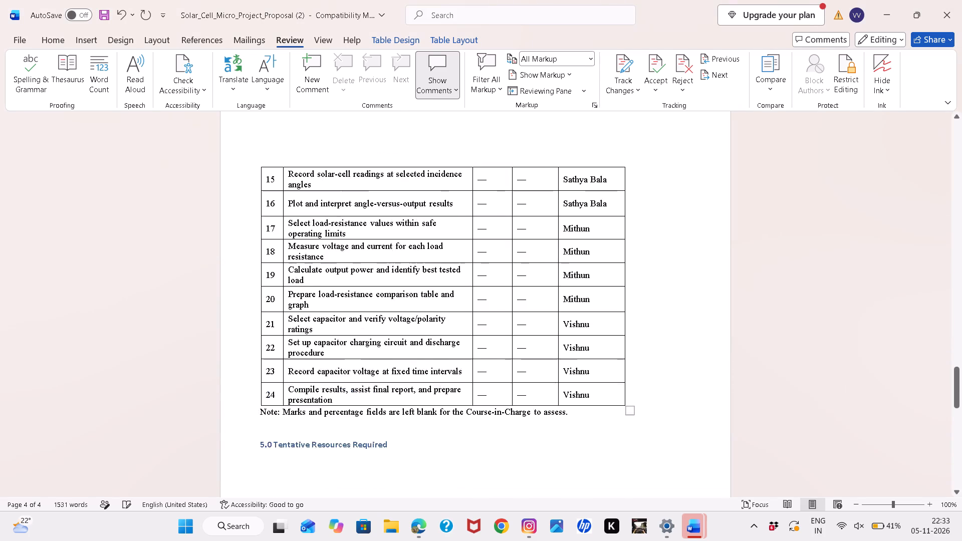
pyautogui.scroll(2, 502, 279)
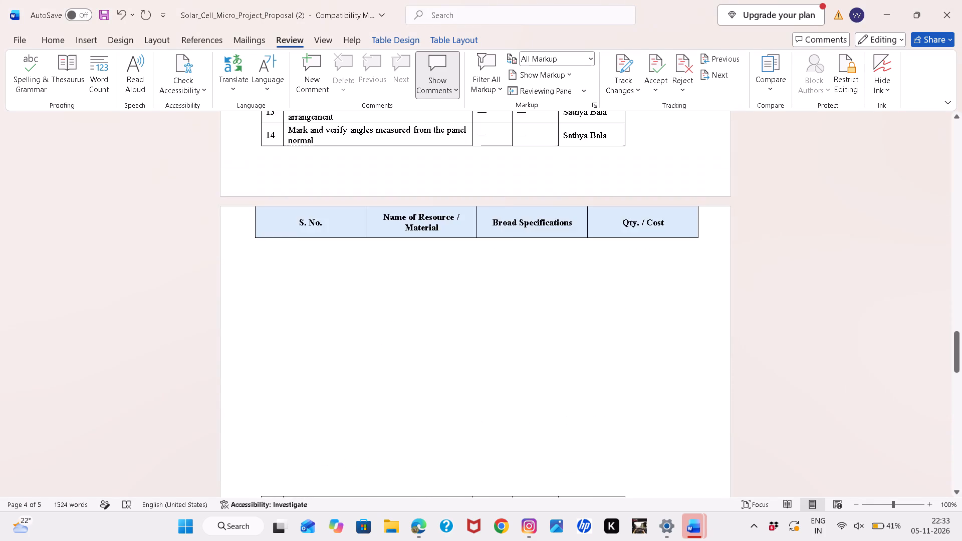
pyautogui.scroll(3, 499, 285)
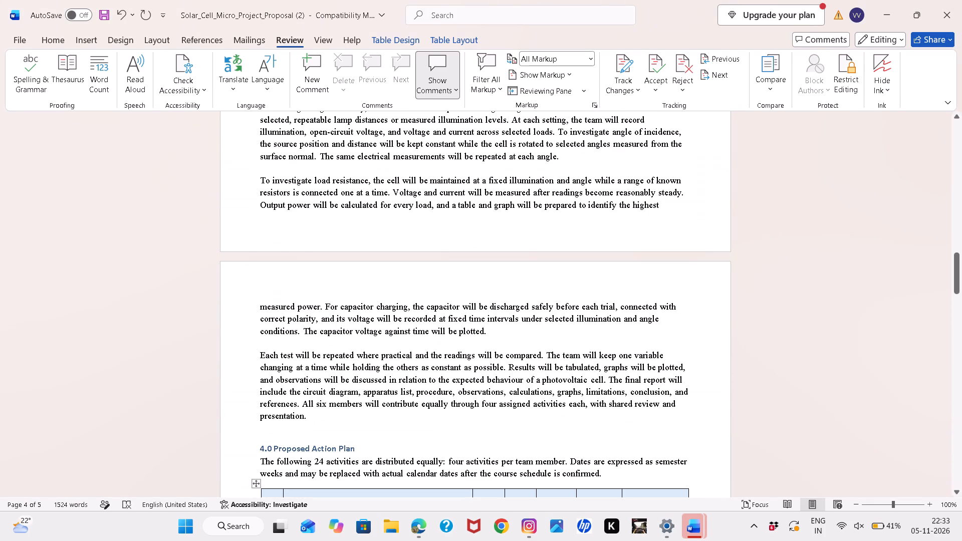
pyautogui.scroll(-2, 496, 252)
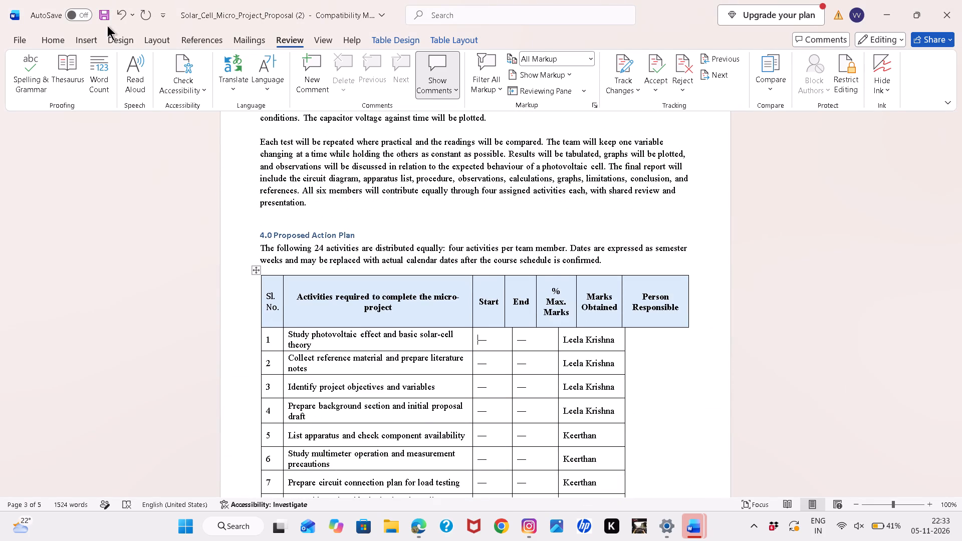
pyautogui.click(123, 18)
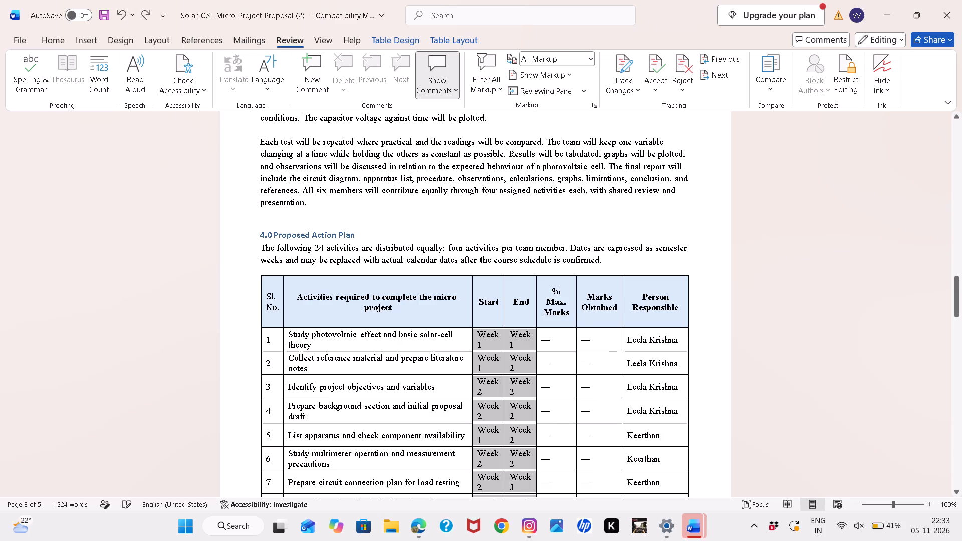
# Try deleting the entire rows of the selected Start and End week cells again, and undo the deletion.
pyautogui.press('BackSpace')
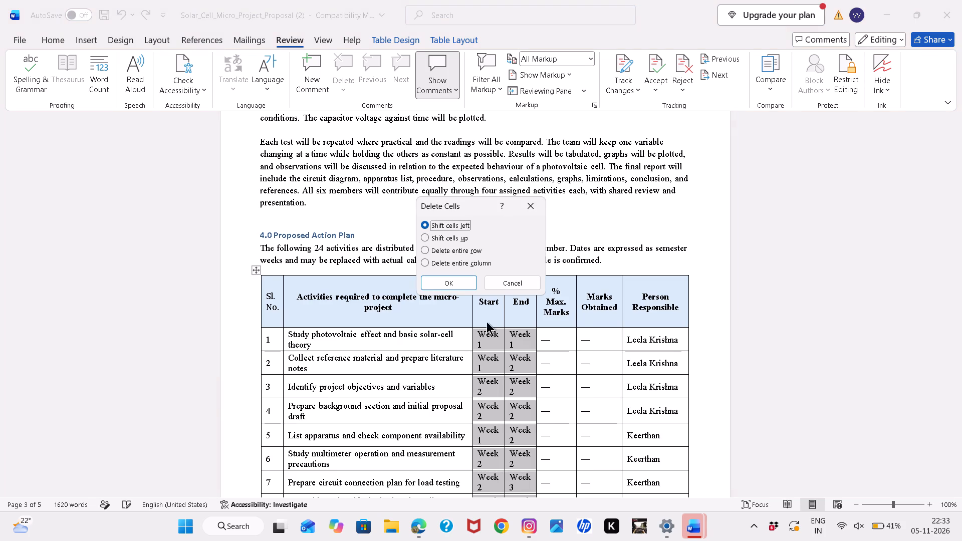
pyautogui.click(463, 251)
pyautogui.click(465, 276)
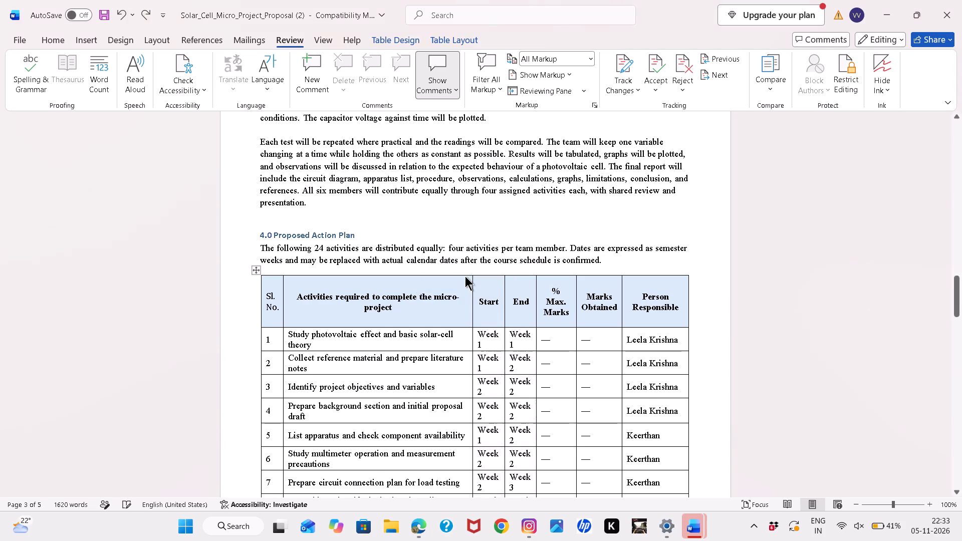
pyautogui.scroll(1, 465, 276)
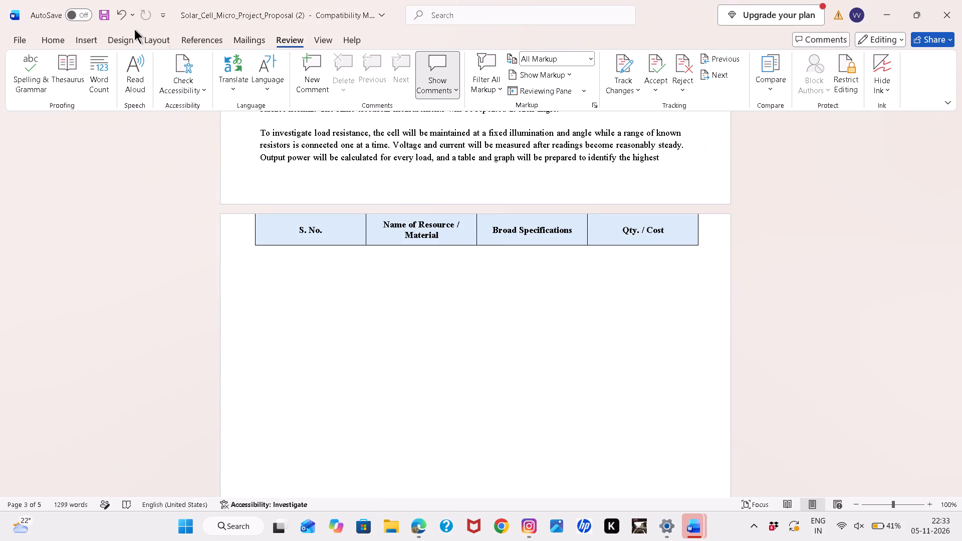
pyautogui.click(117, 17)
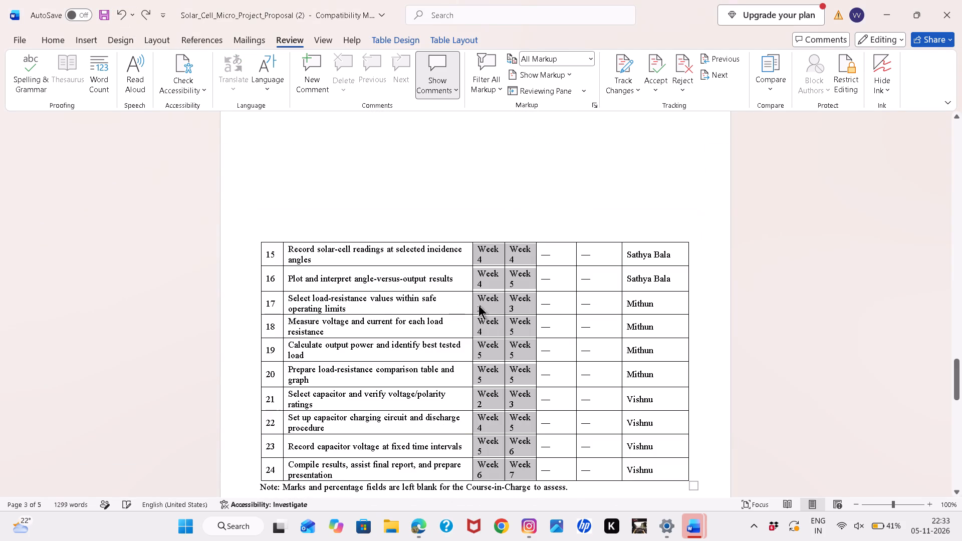
# Delete the entire Start and End columns from the Proposed Action Plan table.
pyautogui.press('BackSpace')
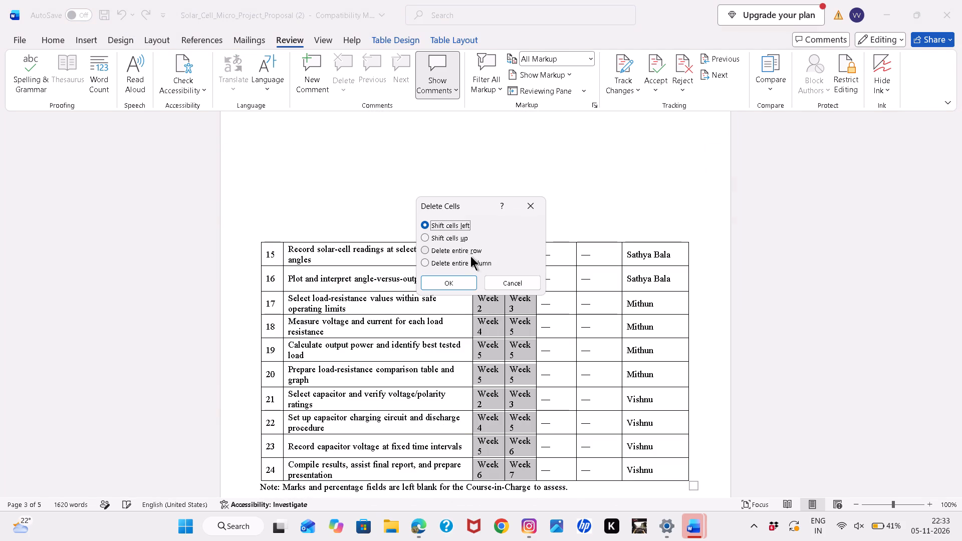
pyautogui.click(479, 265)
pyautogui.click(458, 284)
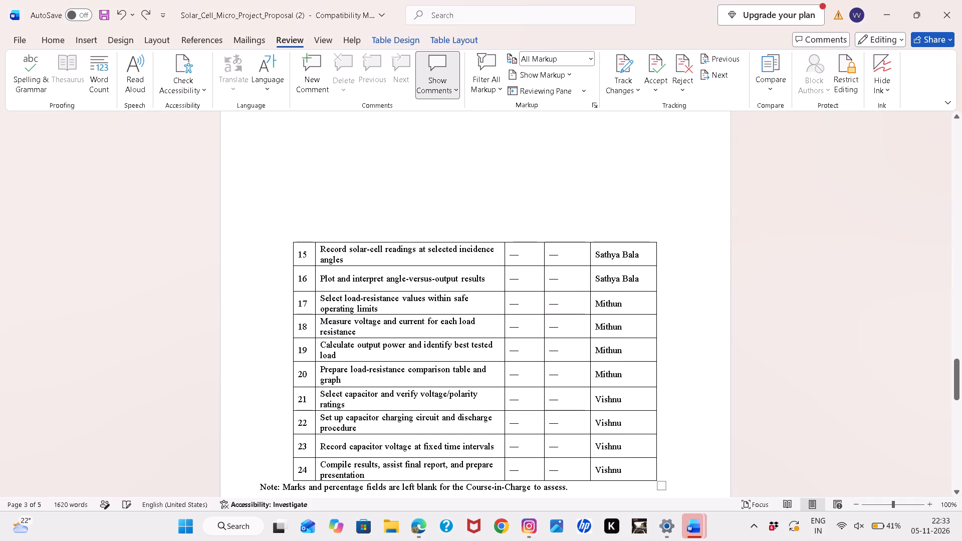
# Insert two blank columns between the activities column and the % Max. Marks column of the action plan table.
pyautogui.scroll(3, 363, 202)
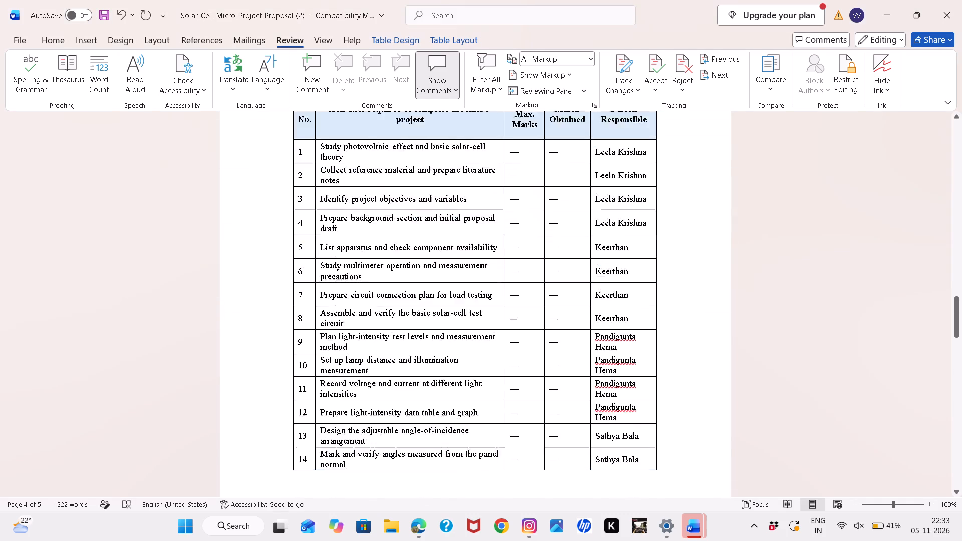
pyautogui.scroll(1, 363, 202)
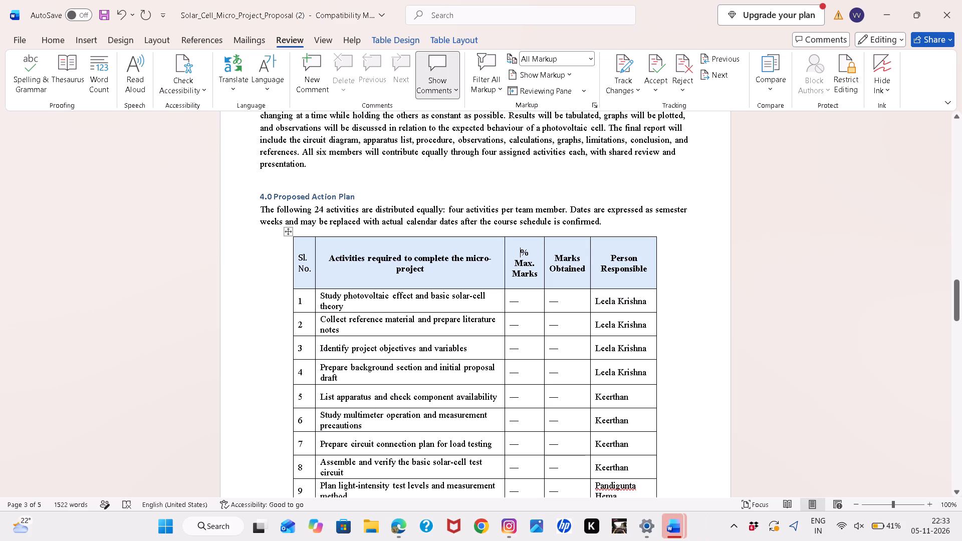
pyautogui.click(505, 233)
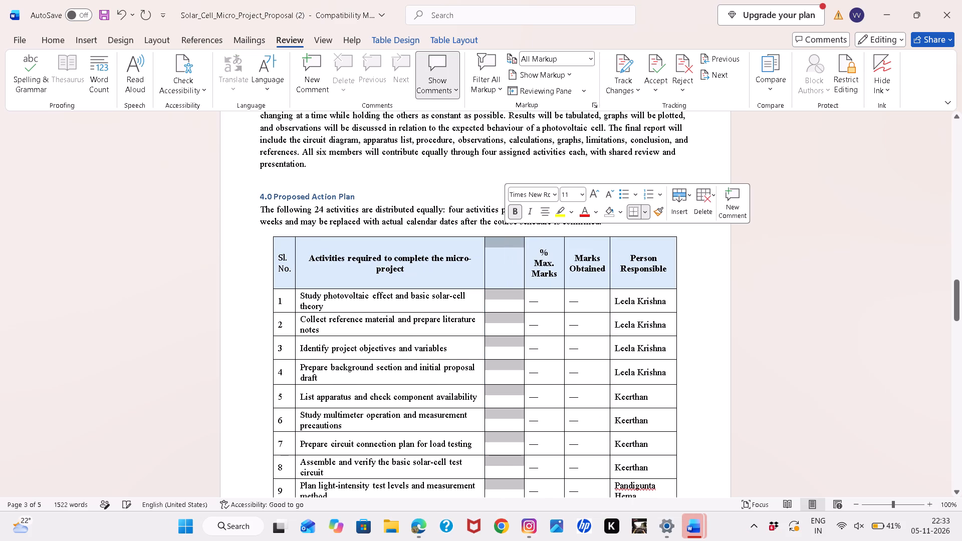
pyautogui.click(526, 230)
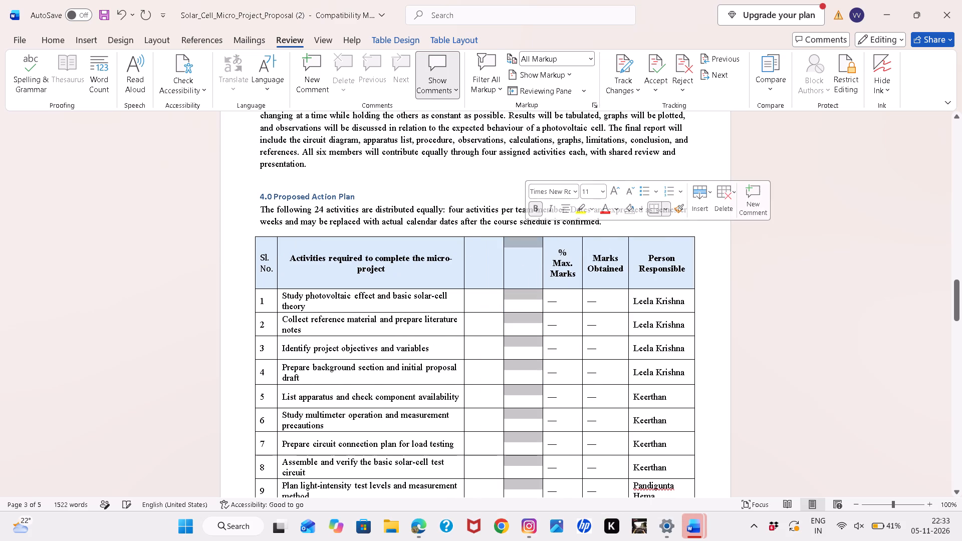
# Head the two blank columns of the Proposed Action Plan table "Start date" and "End date".
pyautogui.click(480, 263)
pyautogui.write('stary')
pyautogui.press('BackSpace')
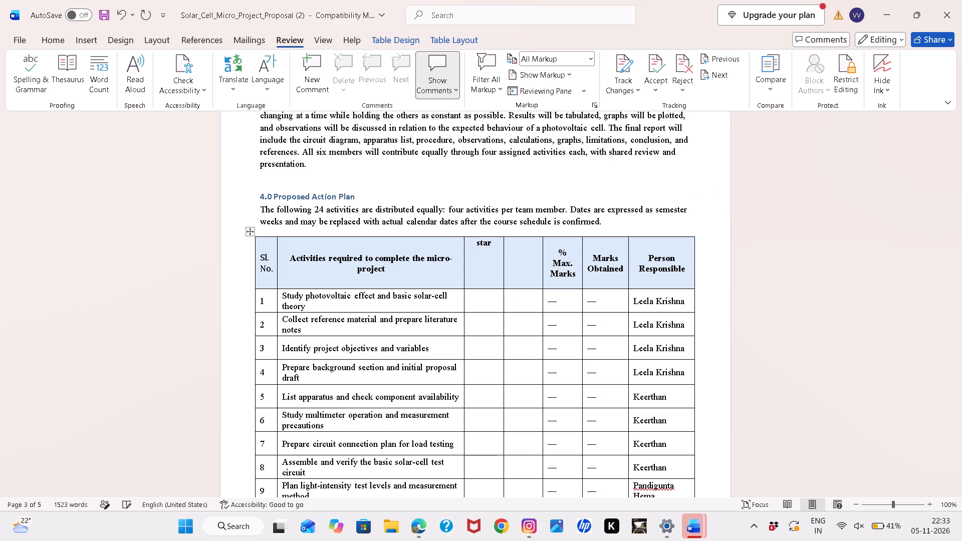
pyautogui.write('t da')
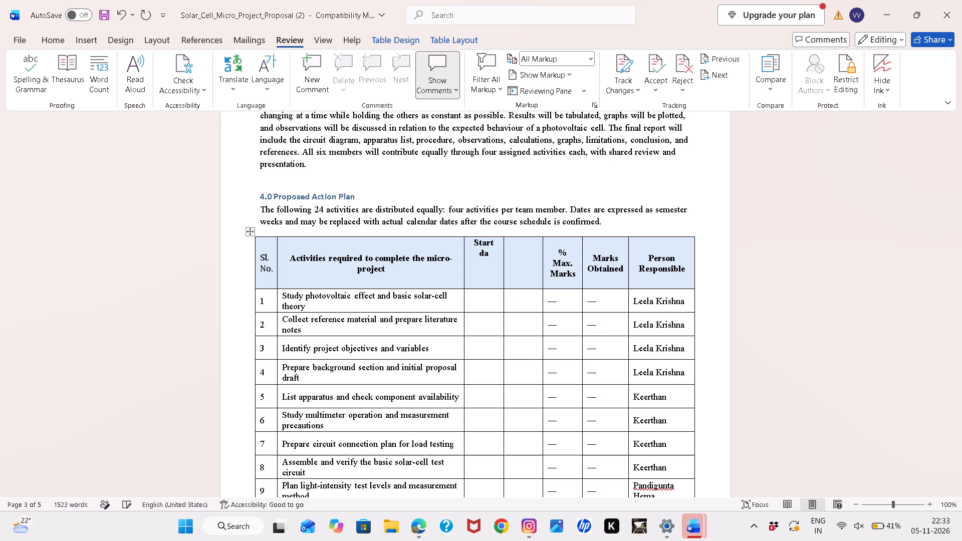
pyautogui.write('te')
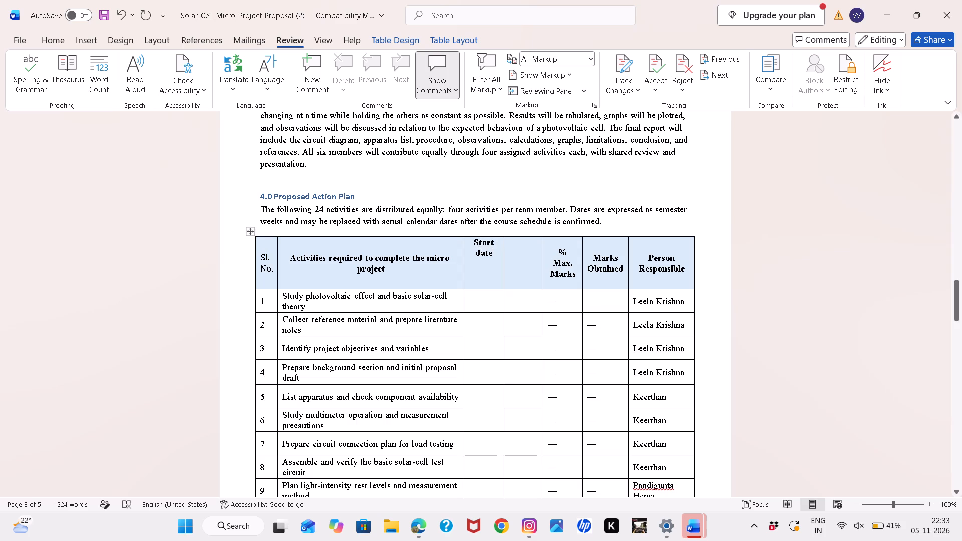
pyautogui.click(517, 255)
pyautogui.write('end ds')
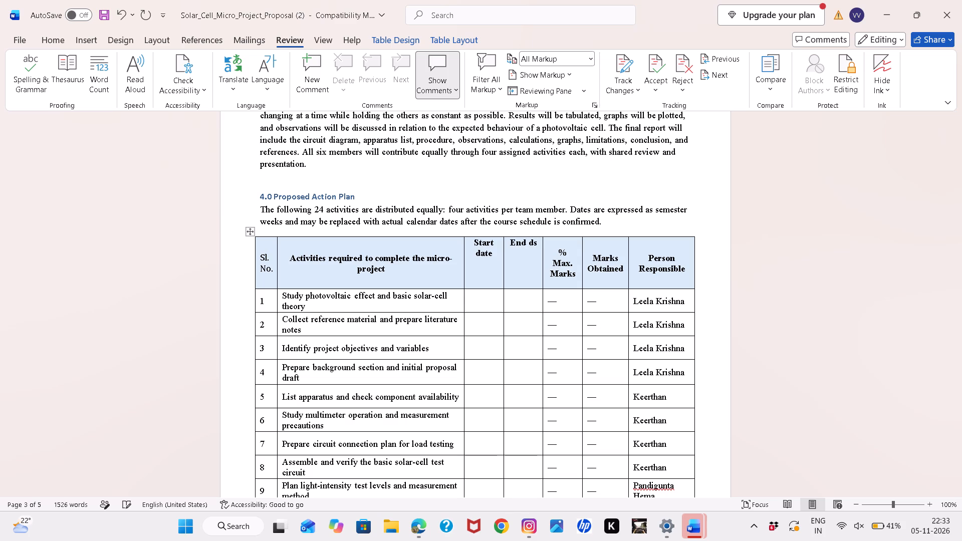
pyautogui.press('BackSpace')
pyautogui.press('a')
pyautogui.write('te')
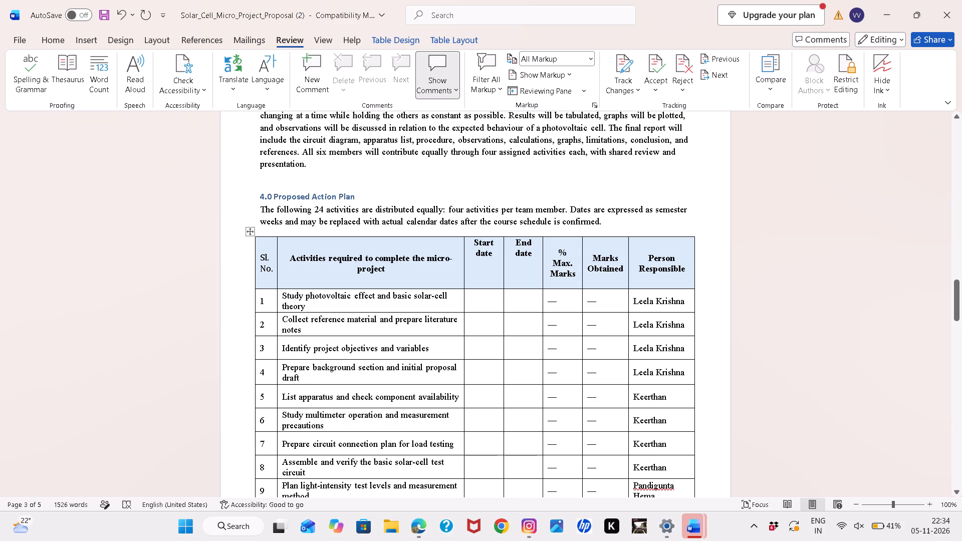
# Review the whole action plan table and the resources table for their layout across the pages.
pyautogui.hscroll(2, 581, 292)
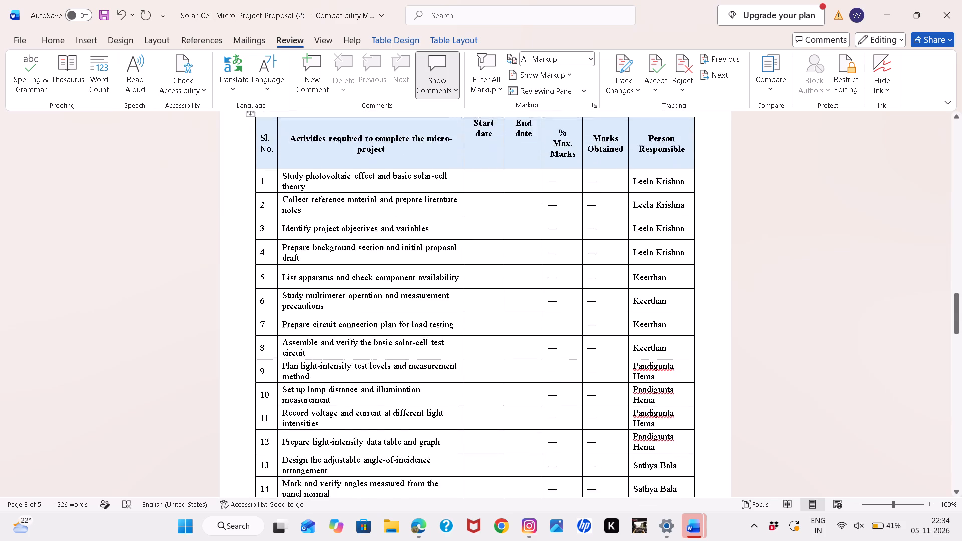
pyautogui.hscroll(2, 581, 292)
pyautogui.scroll(-4, 581, 292)
pyautogui.hscroll(1, 581, 292)
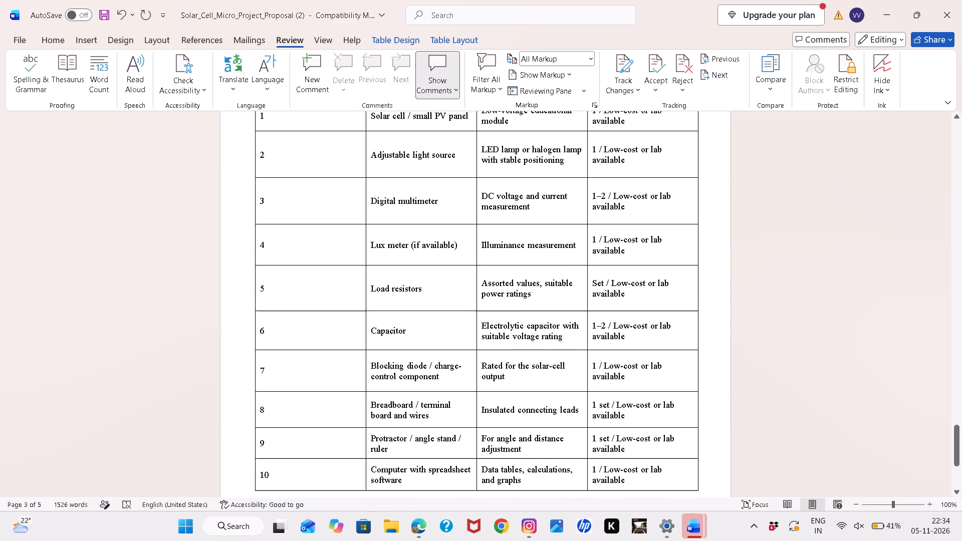
pyautogui.hscroll(1, 581, 292)
pyautogui.scroll(-1, 581, 292)
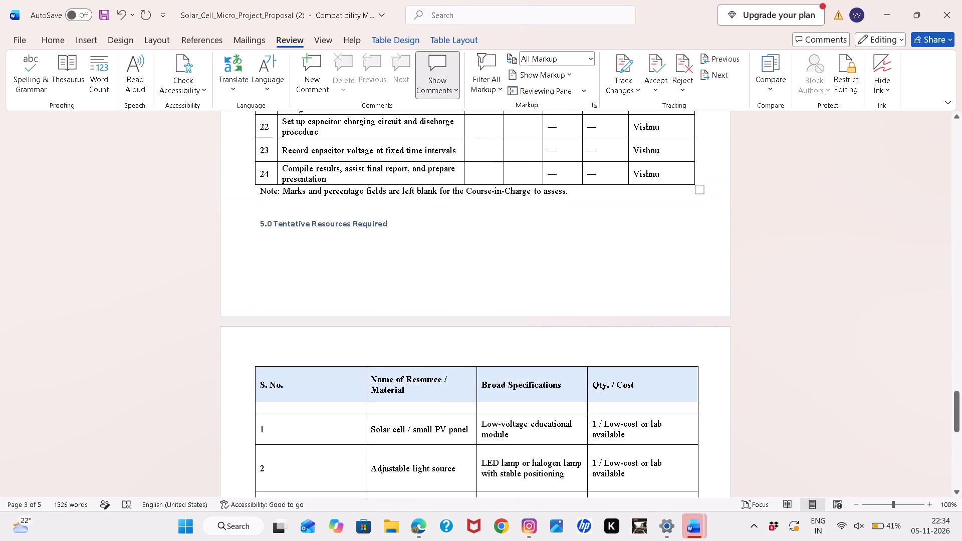
pyautogui.scroll(-1, 581, 292)
pyautogui.scroll(5, 581, 292)
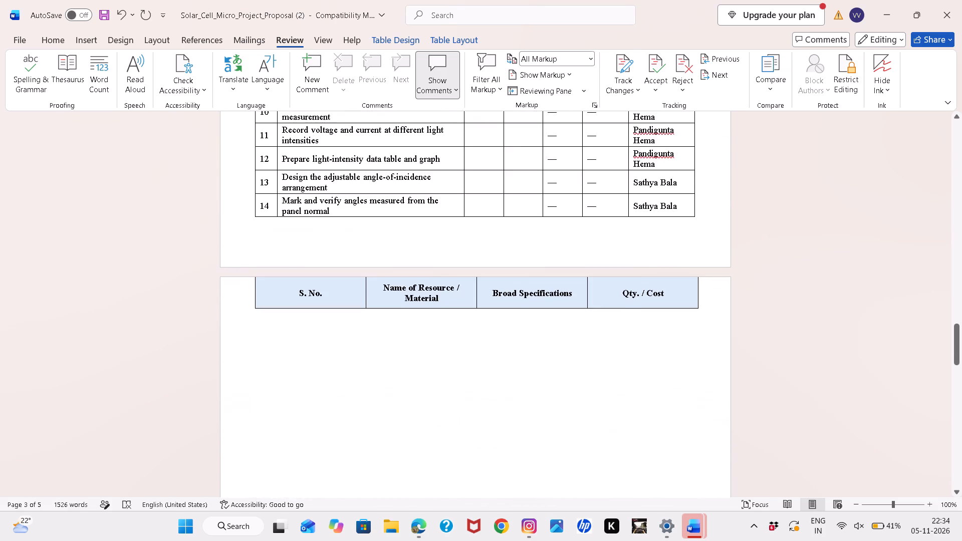
pyautogui.scroll(4, 581, 292)
pyautogui.scroll(-3, 611, 264)
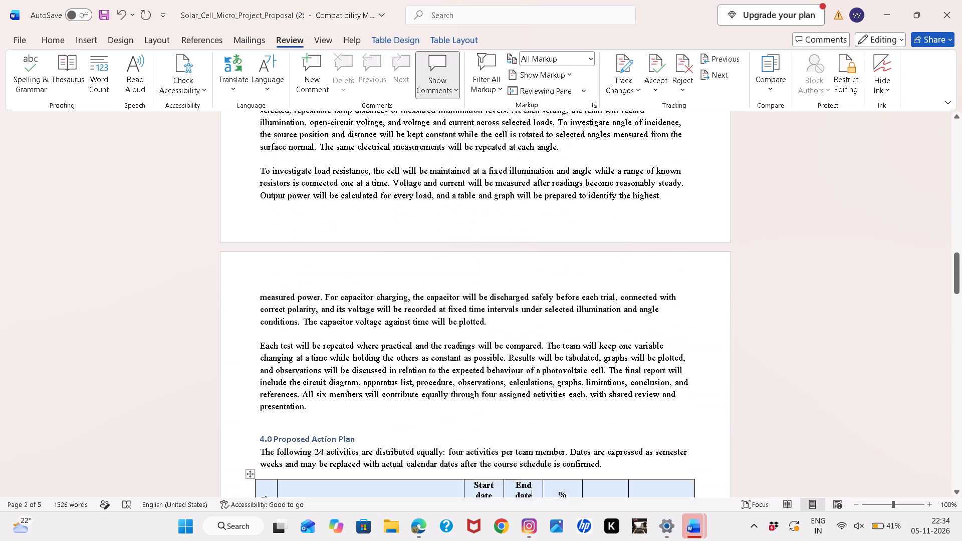
pyautogui.scroll(-3, 611, 264)
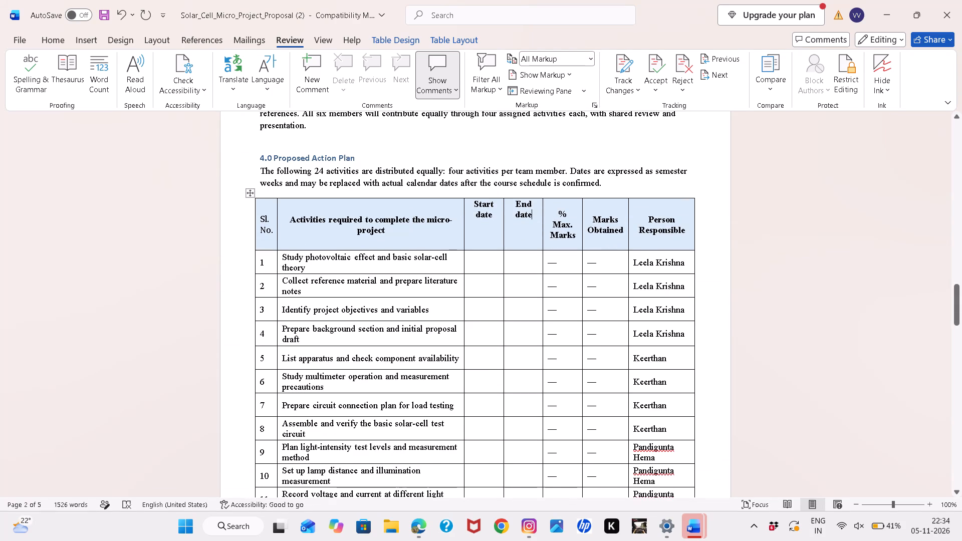
pyautogui.scroll(-1, 395, 265)
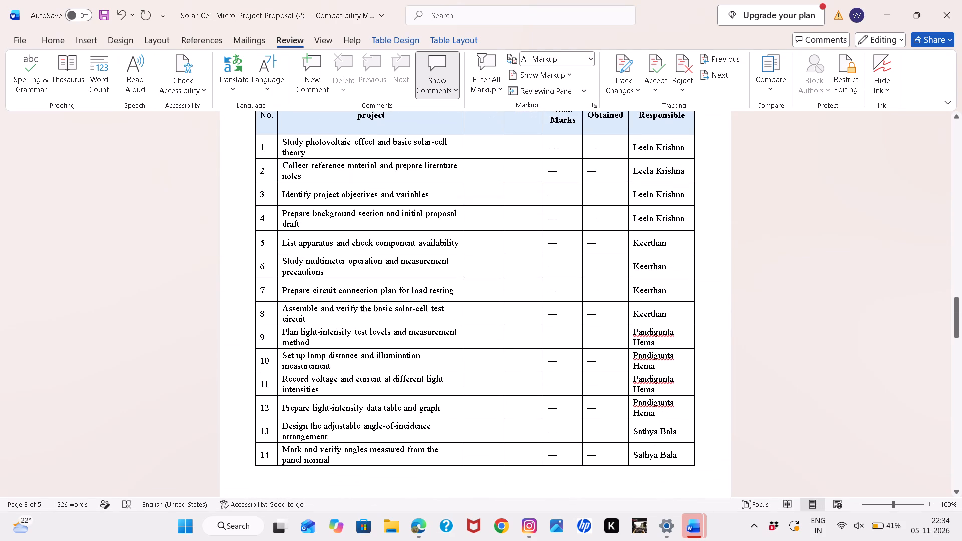
pyautogui.scroll(-3, 395, 265)
pyautogui.hscroll(2, 395, 265)
pyautogui.scroll(-2, 395, 265)
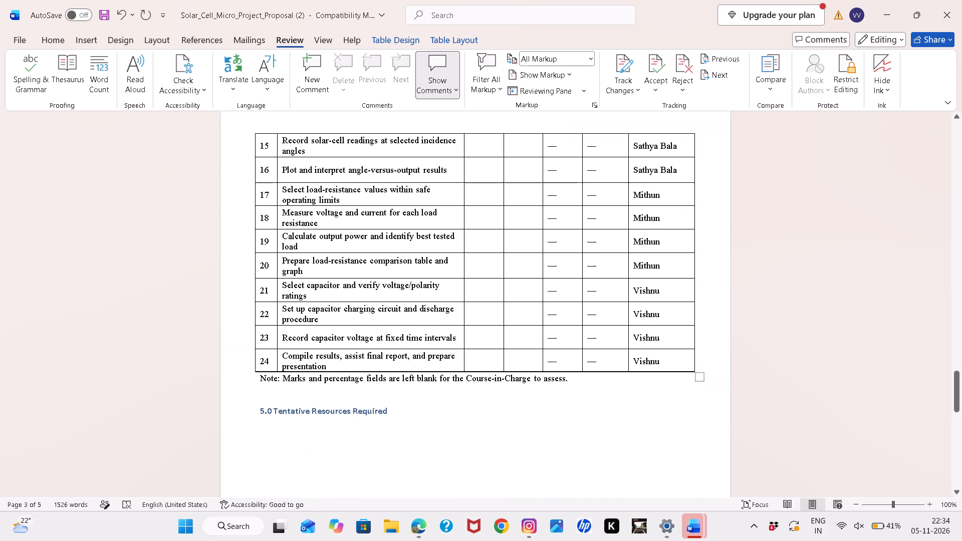
# Minimise the solar cell proposal and close the other open Word document, 1234.
pyautogui.click(889, 7)
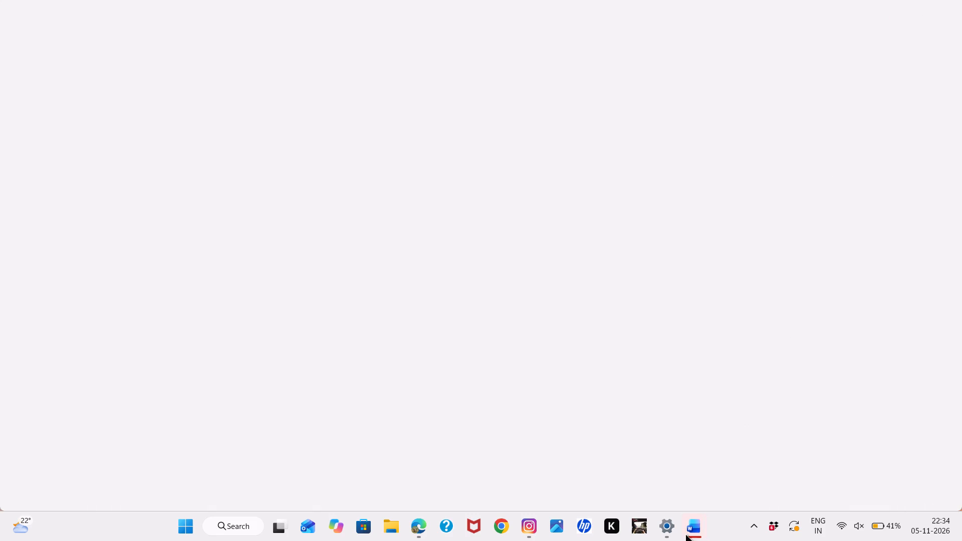
pyautogui.click(684, 416)
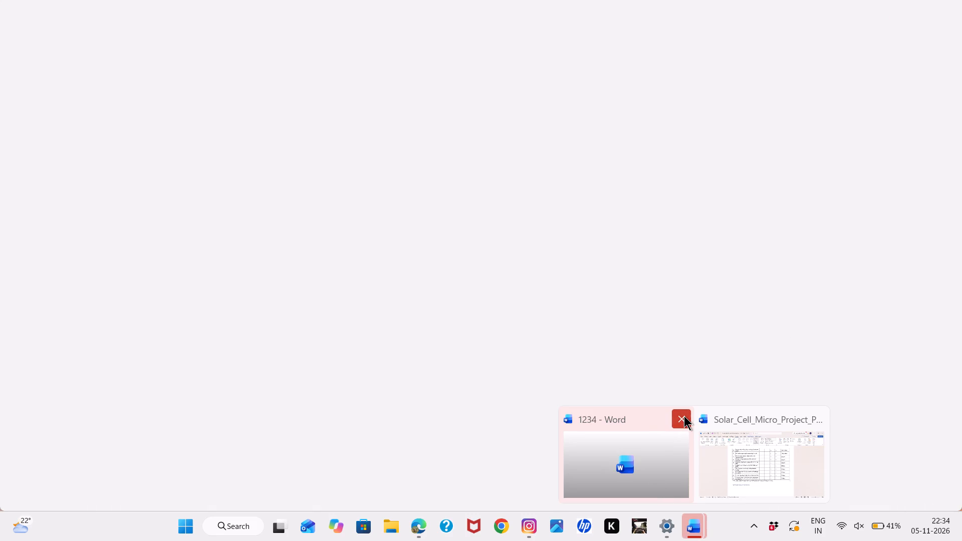